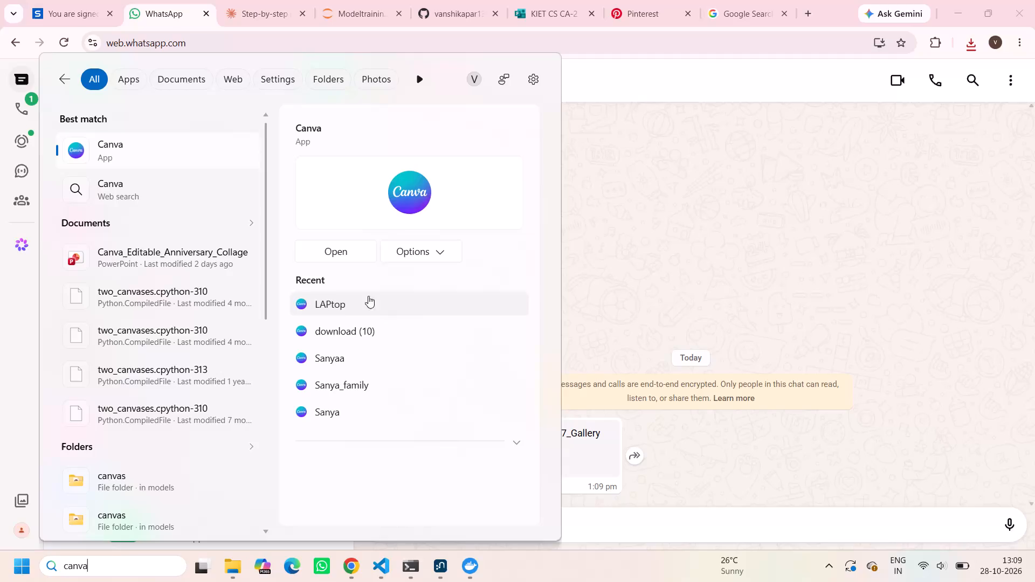
Open the Canva app and create a blank A4 landscape document, searching the design types for "a4".
{"action": "left_click", "coordinate": [353, 257]}
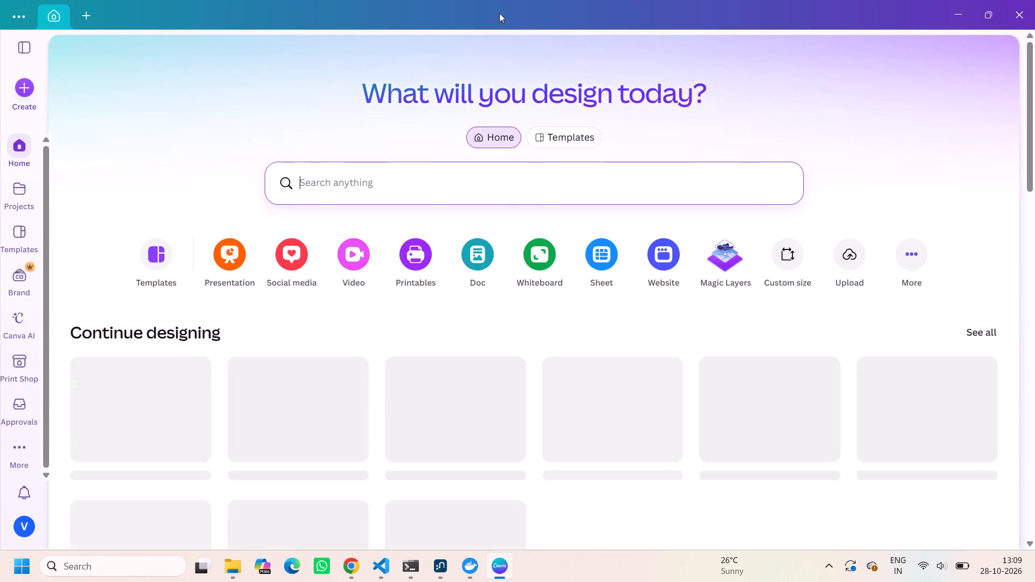
{"action": "left_click", "coordinate": [89, 3]}
{"action": "left_click", "coordinate": [88, 8]}
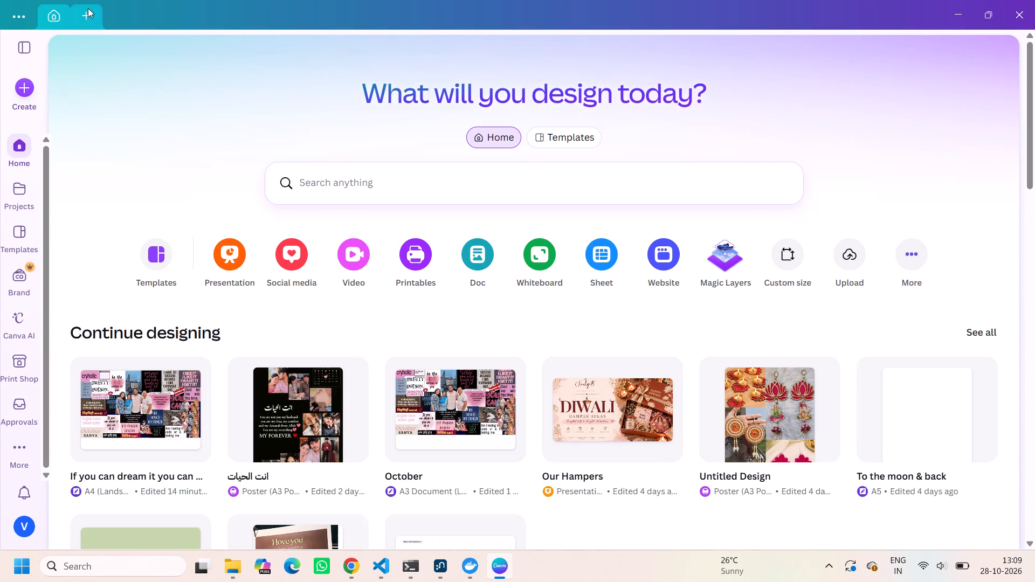
{"action": "left_click", "coordinate": [140, 46]}
{"action": "type", "text": "a4"}
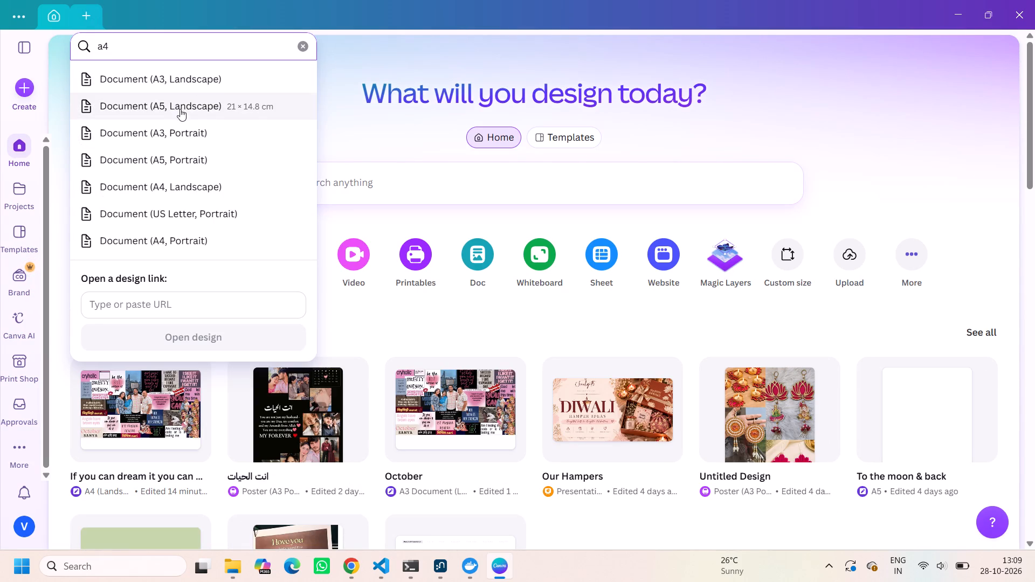
{"action": "left_click", "coordinate": [206, 195]}
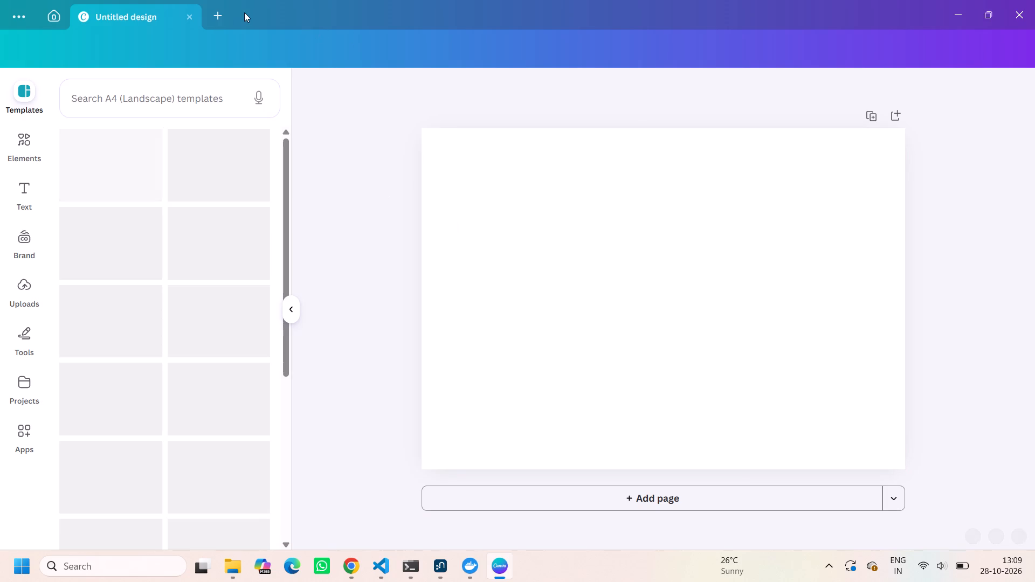
Create a second blank design as an A4 portrait document in a new tab.
{"action": "left_click", "coordinate": [218, 11]}
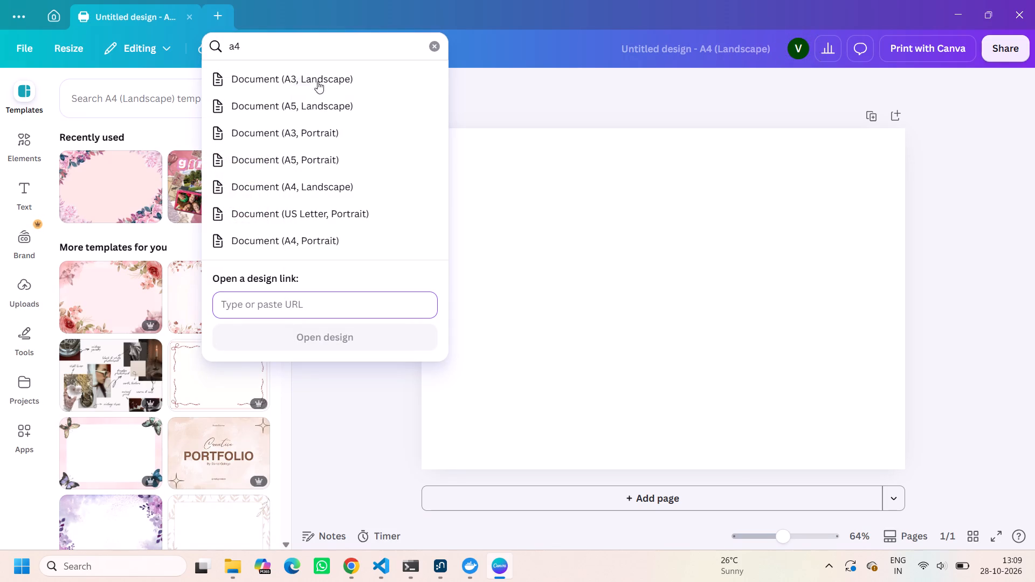
{"action": "left_click", "coordinate": [330, 234]}
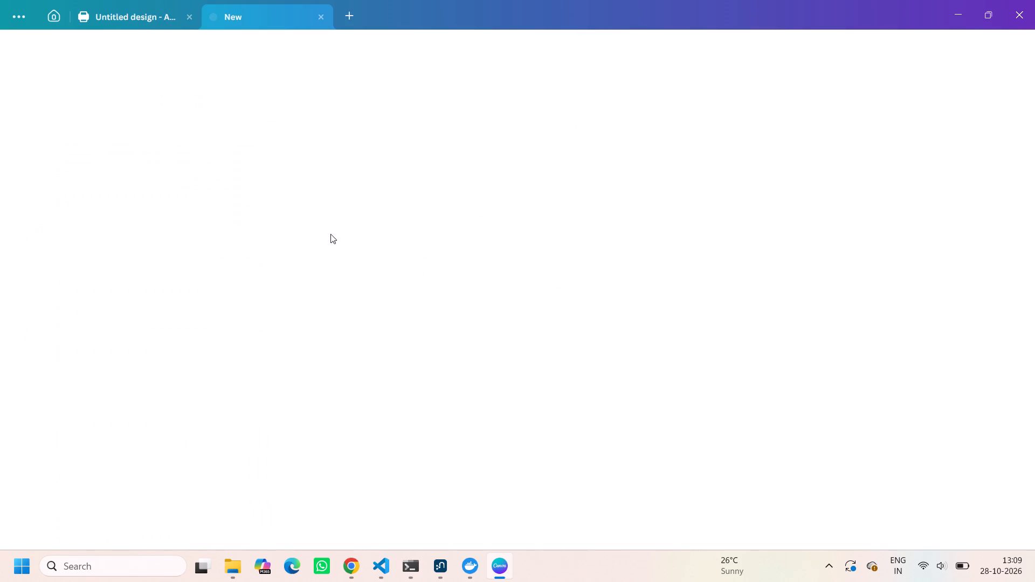
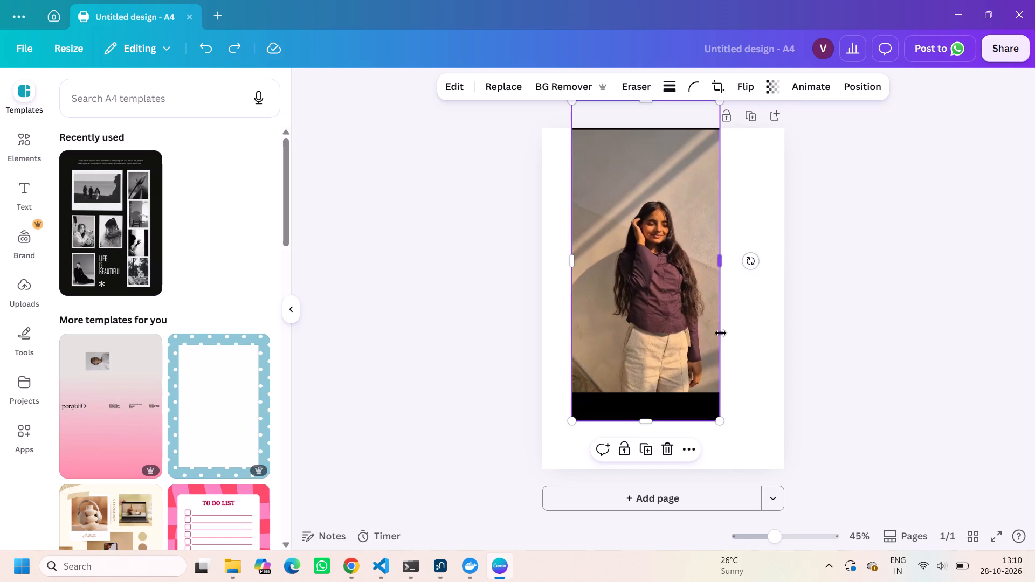
Enlarge and reposition the woman's photo so it covers the whole A4 portrait page without the black bands showing.
{"action": "left_click_drag", "start_coordinate": [717, 415], "coordinate": [802, 476]}
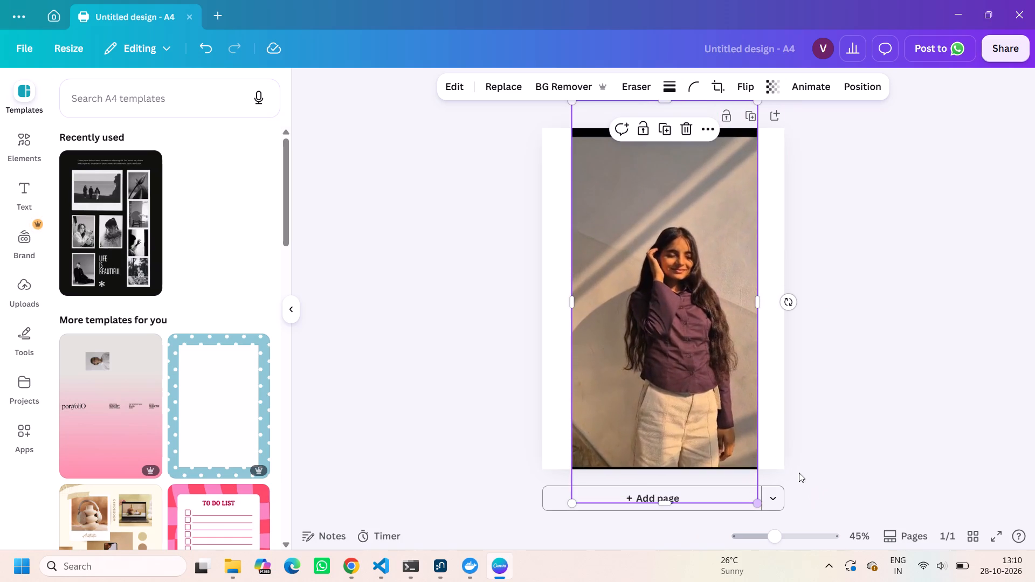
{"action": "left_click", "coordinate": [722, 409]}
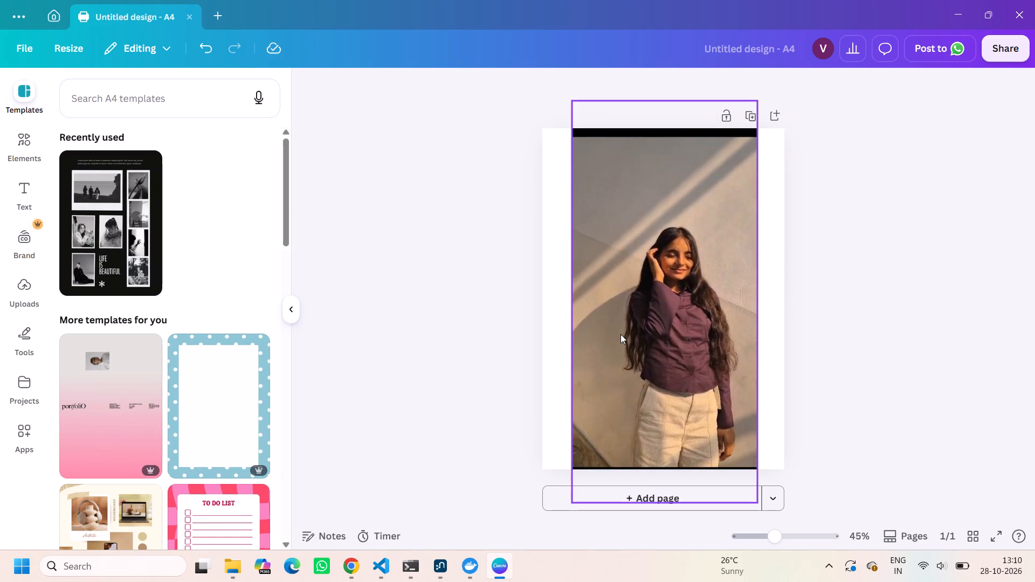
{"action": "scroll", "coordinate": [620, 334], "scroll_direction": "up", "scroll_amount": 1}
{"action": "left_click", "coordinate": [588, 129]}
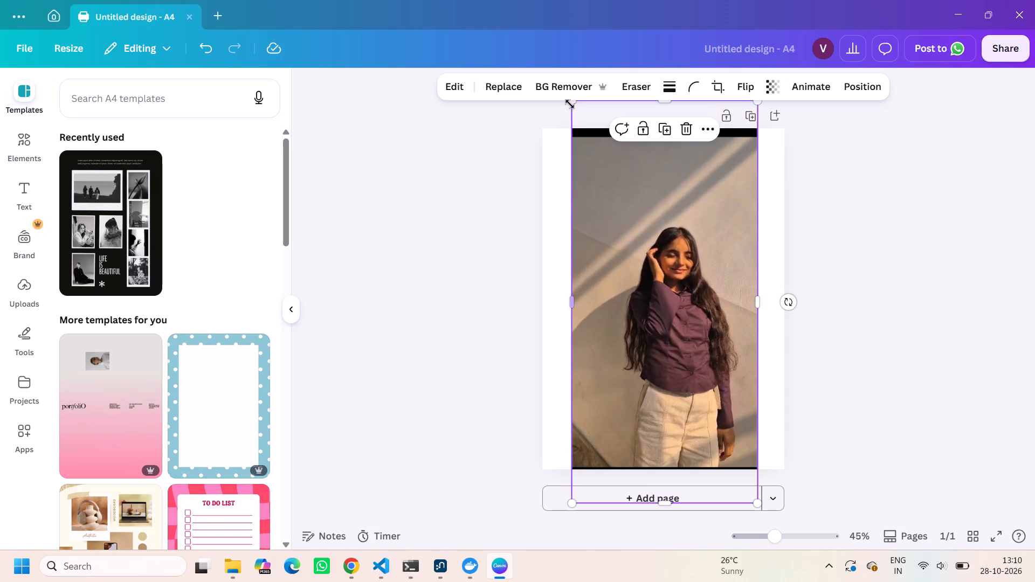
{"action": "left_click_drag", "start_coordinate": [570, 104], "coordinate": [519, 79]}
{"action": "left_click_drag", "start_coordinate": [749, 244], "coordinate": [760, 256]}
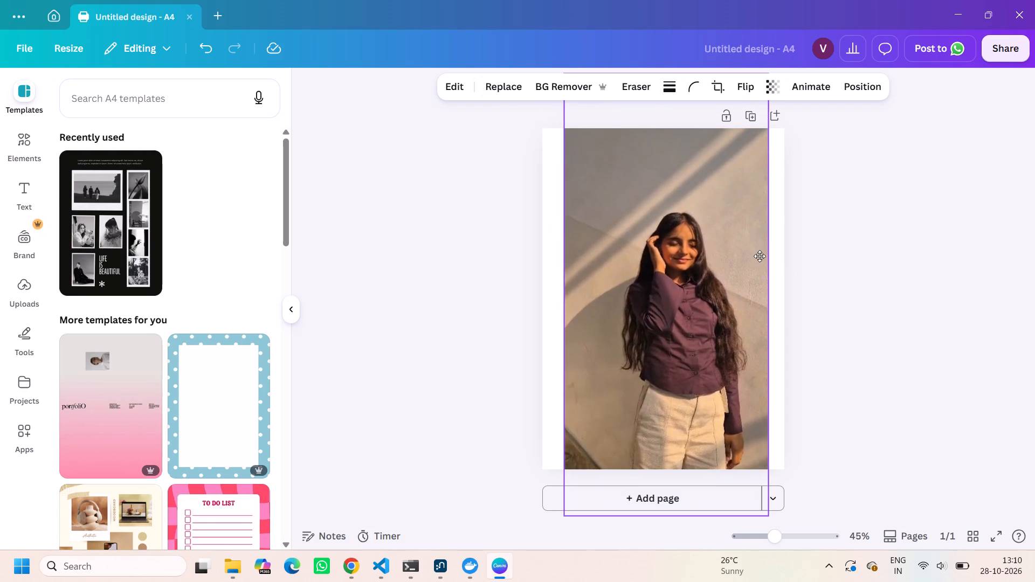
{"action": "left_click_drag", "start_coordinate": [760, 256], "coordinate": [759, 256]}
{"action": "left_click_drag", "start_coordinate": [769, 299], "coordinate": [784, 301]}
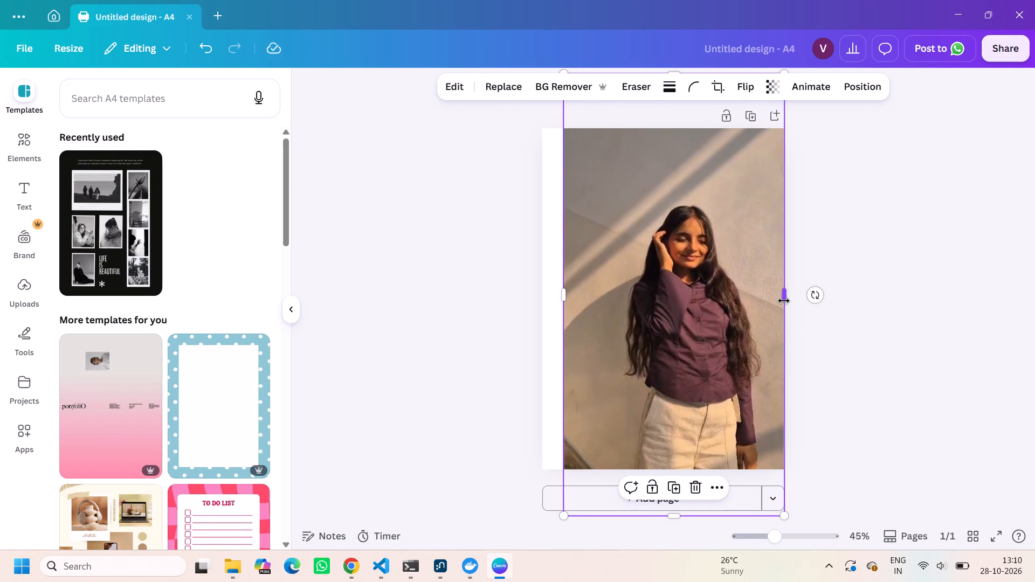
{"action": "left_click_drag", "start_coordinate": [567, 297], "coordinate": [553, 297]}
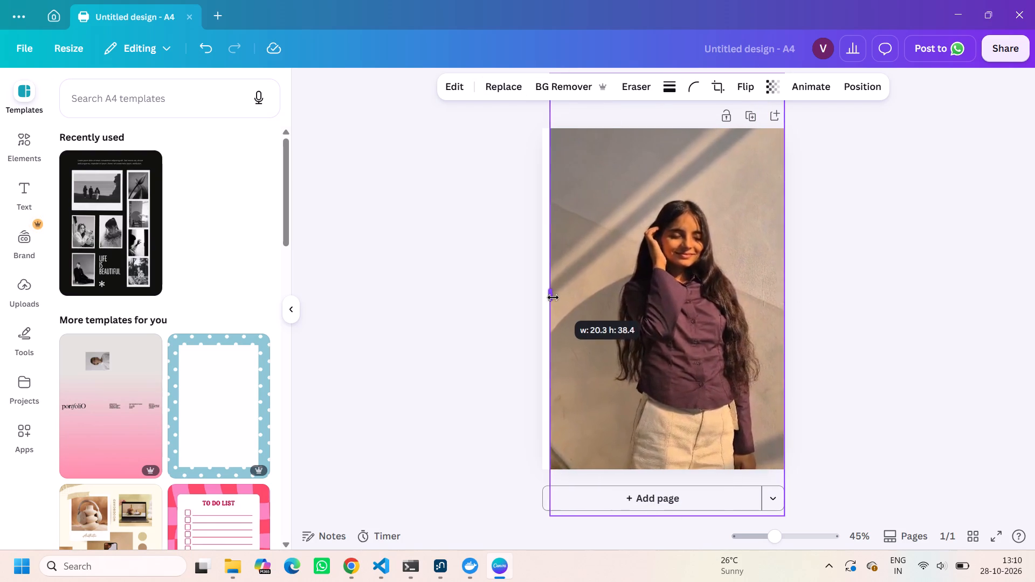
{"action": "left_click_drag", "start_coordinate": [553, 297], "coordinate": [536, 299]}
{"action": "left_click_drag", "start_coordinate": [661, 321], "coordinate": [676, 336]}
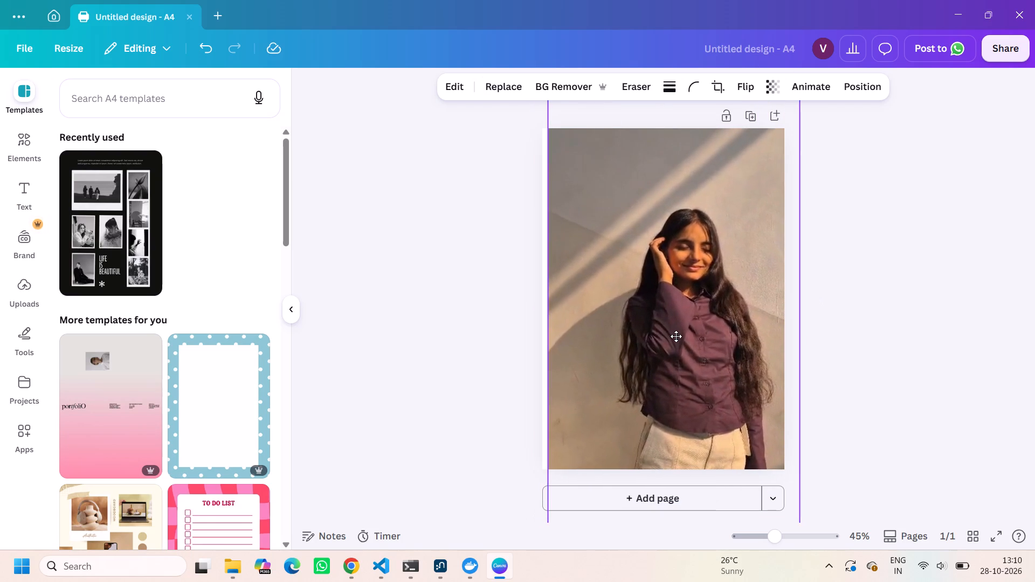
{"action": "left_click_drag", "start_coordinate": [676, 336], "coordinate": [674, 336]}
{"action": "left_click", "coordinate": [478, 356]}
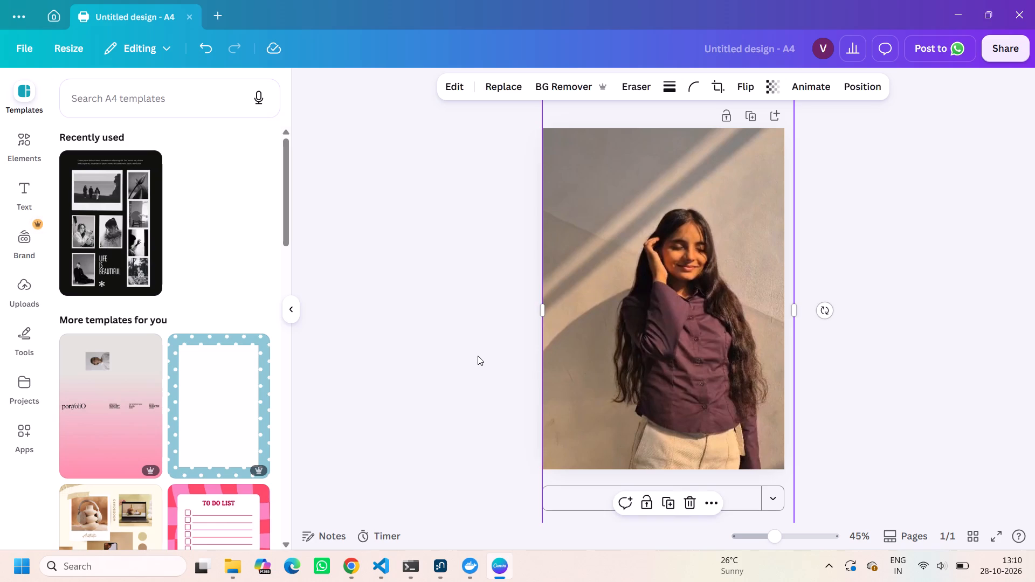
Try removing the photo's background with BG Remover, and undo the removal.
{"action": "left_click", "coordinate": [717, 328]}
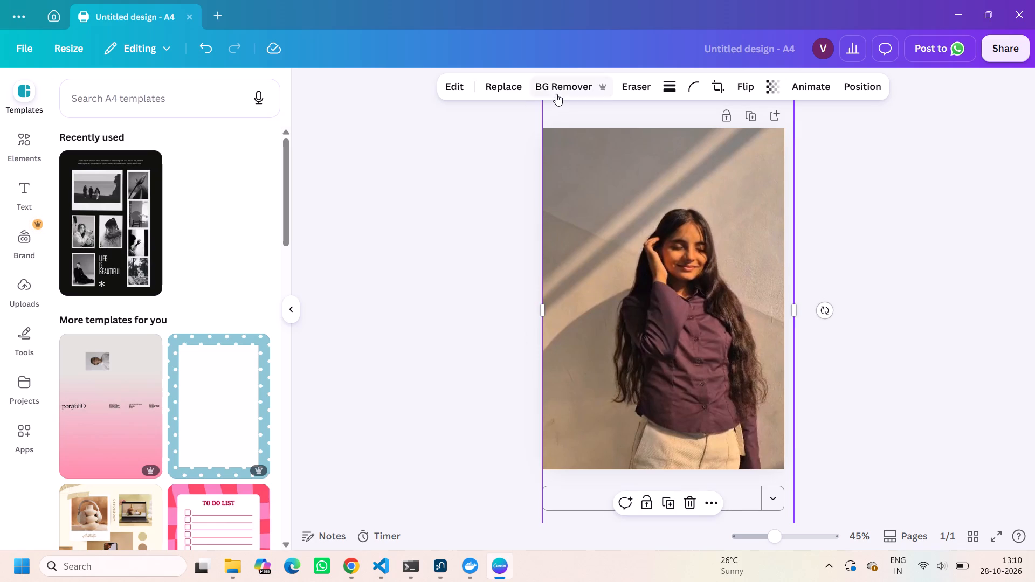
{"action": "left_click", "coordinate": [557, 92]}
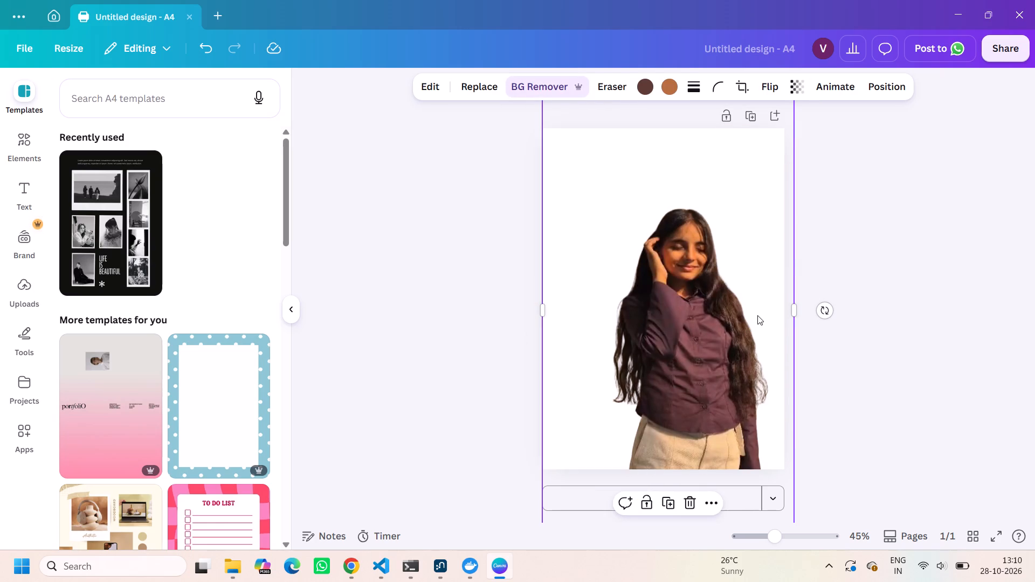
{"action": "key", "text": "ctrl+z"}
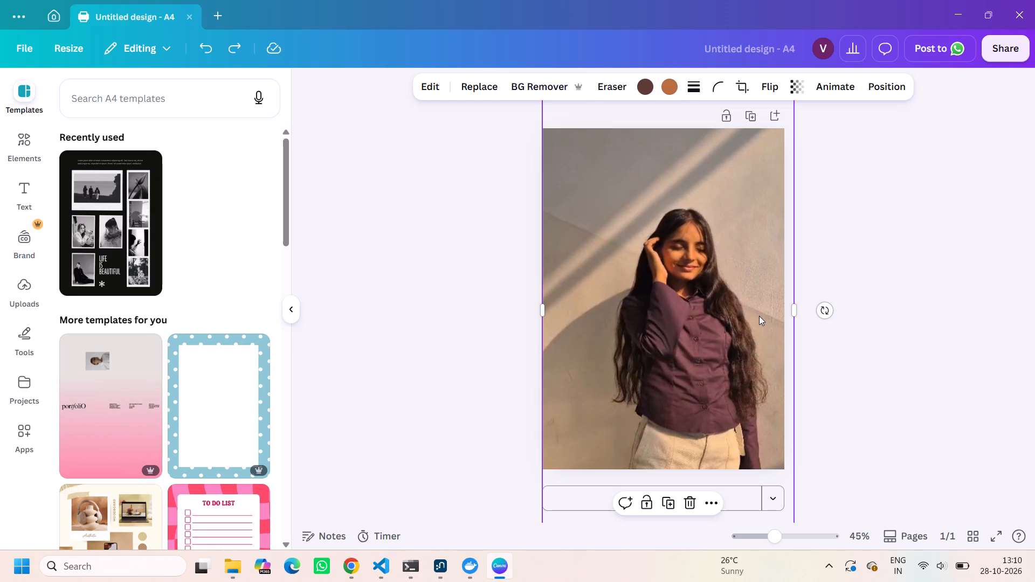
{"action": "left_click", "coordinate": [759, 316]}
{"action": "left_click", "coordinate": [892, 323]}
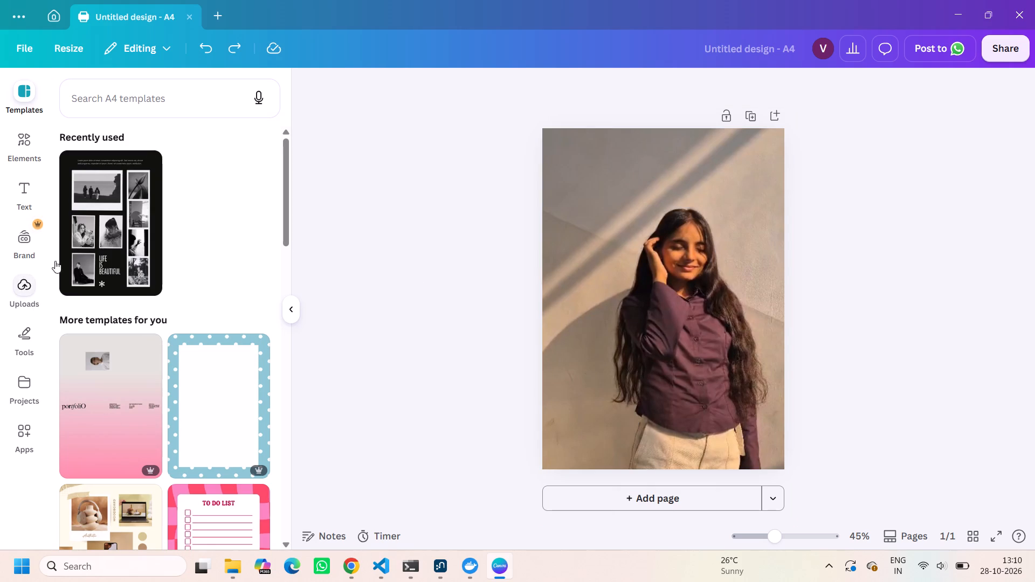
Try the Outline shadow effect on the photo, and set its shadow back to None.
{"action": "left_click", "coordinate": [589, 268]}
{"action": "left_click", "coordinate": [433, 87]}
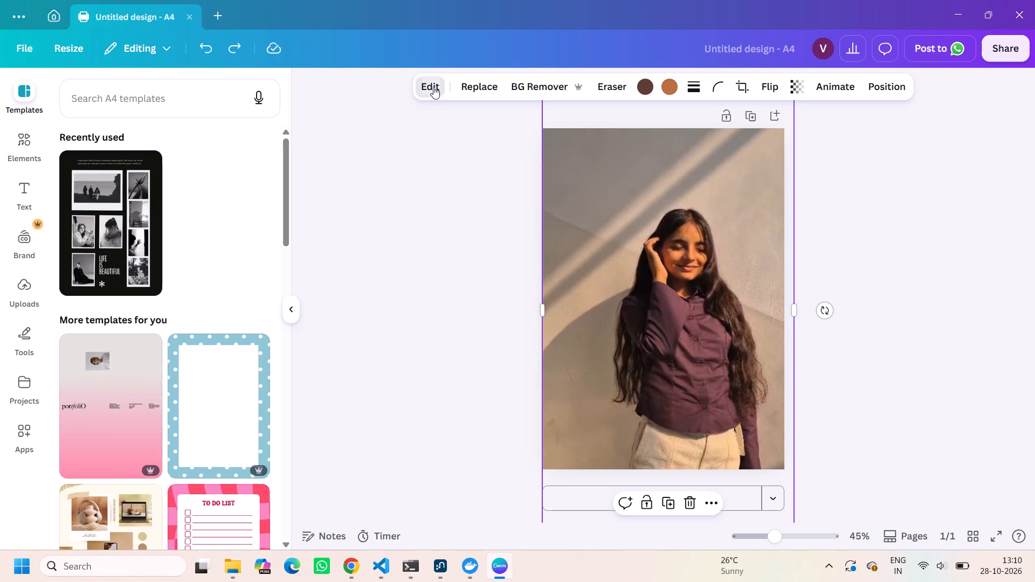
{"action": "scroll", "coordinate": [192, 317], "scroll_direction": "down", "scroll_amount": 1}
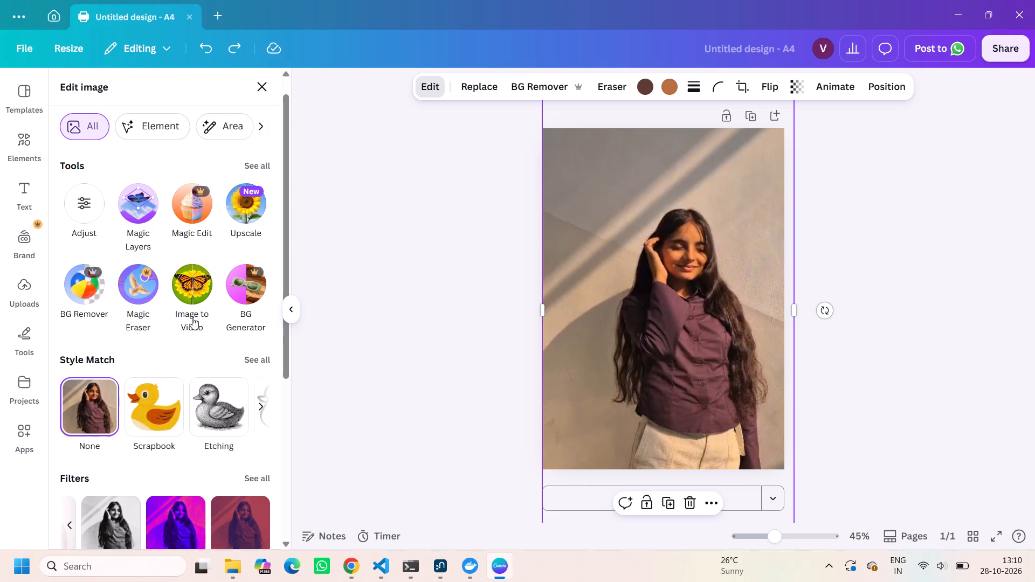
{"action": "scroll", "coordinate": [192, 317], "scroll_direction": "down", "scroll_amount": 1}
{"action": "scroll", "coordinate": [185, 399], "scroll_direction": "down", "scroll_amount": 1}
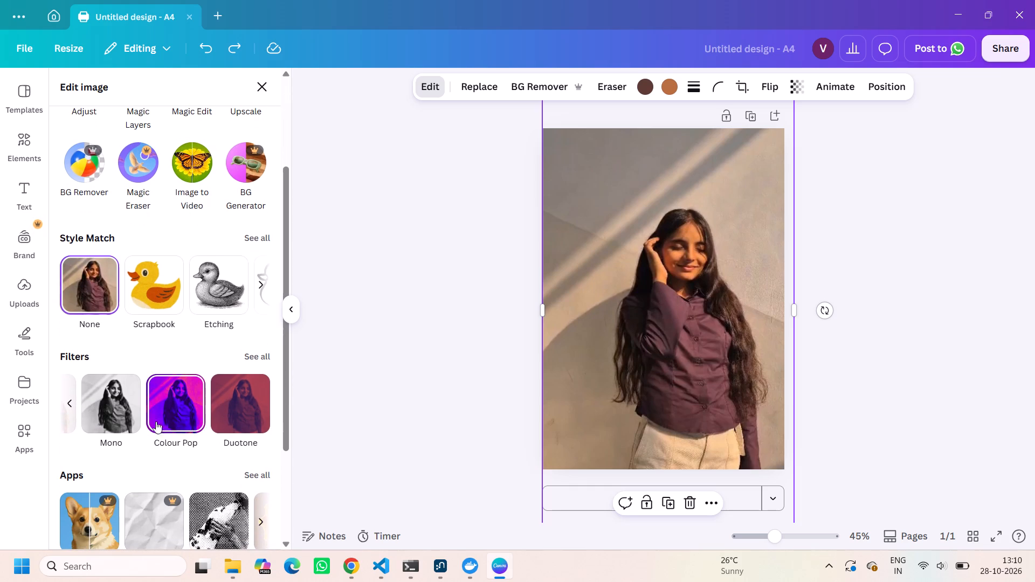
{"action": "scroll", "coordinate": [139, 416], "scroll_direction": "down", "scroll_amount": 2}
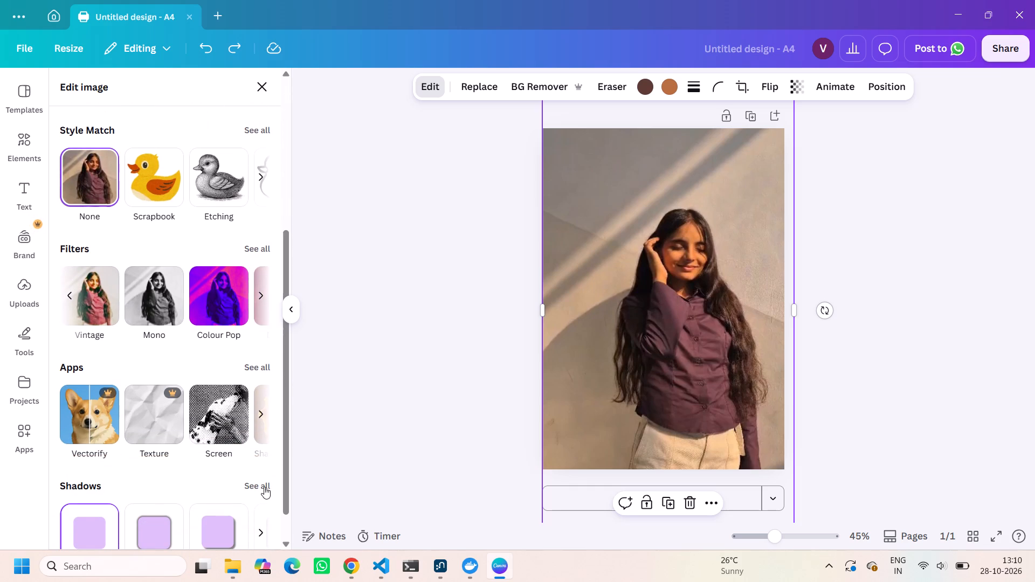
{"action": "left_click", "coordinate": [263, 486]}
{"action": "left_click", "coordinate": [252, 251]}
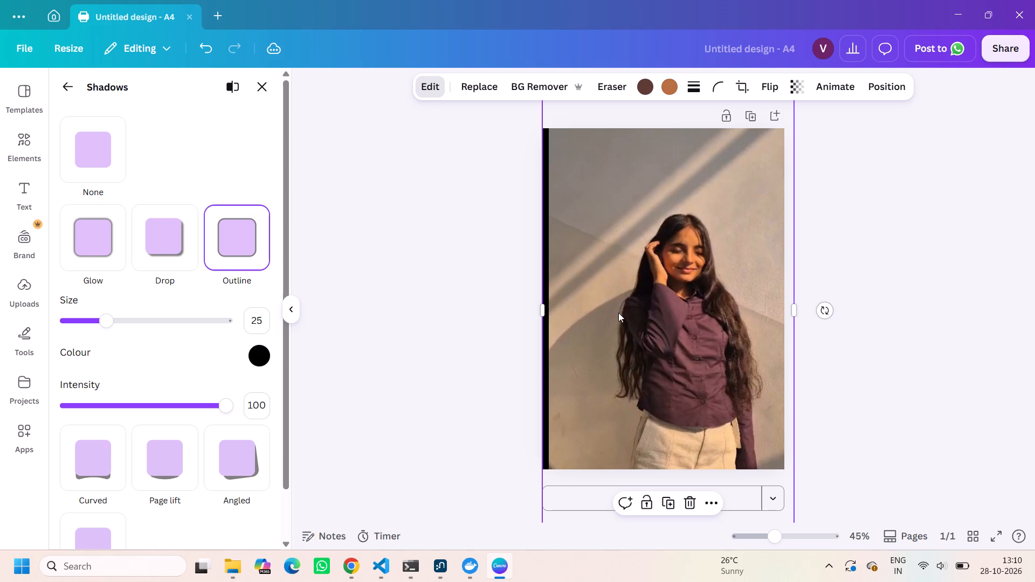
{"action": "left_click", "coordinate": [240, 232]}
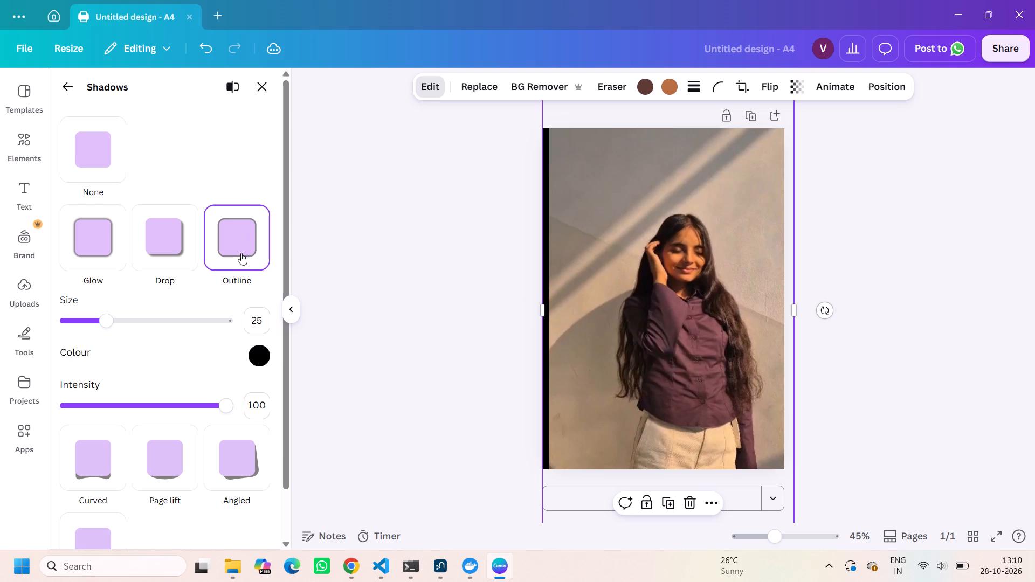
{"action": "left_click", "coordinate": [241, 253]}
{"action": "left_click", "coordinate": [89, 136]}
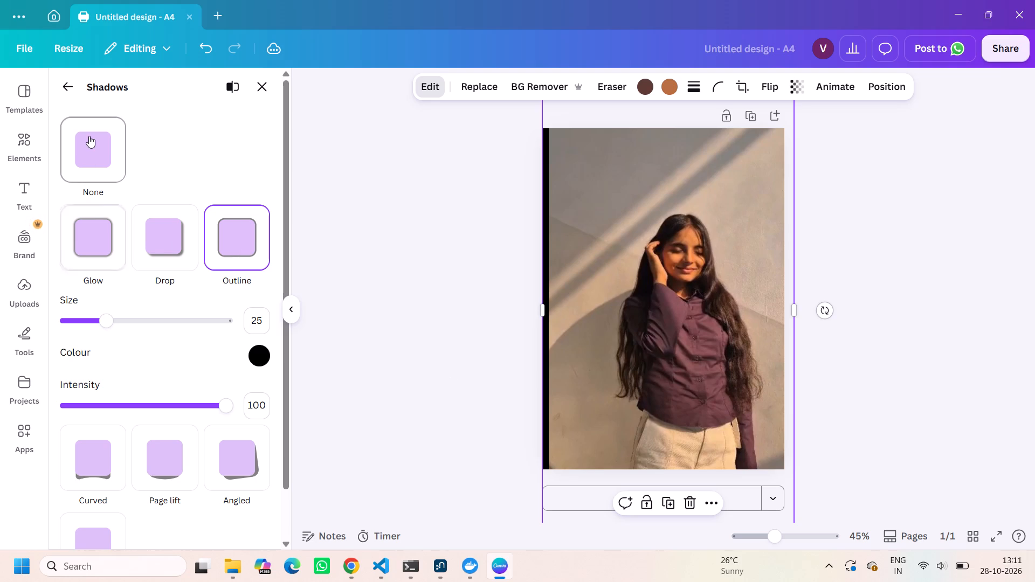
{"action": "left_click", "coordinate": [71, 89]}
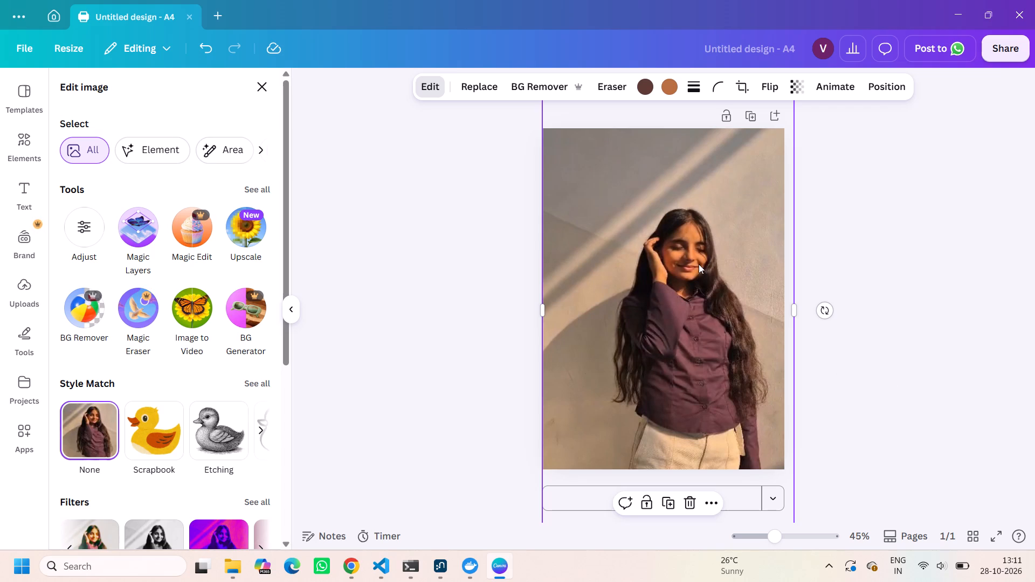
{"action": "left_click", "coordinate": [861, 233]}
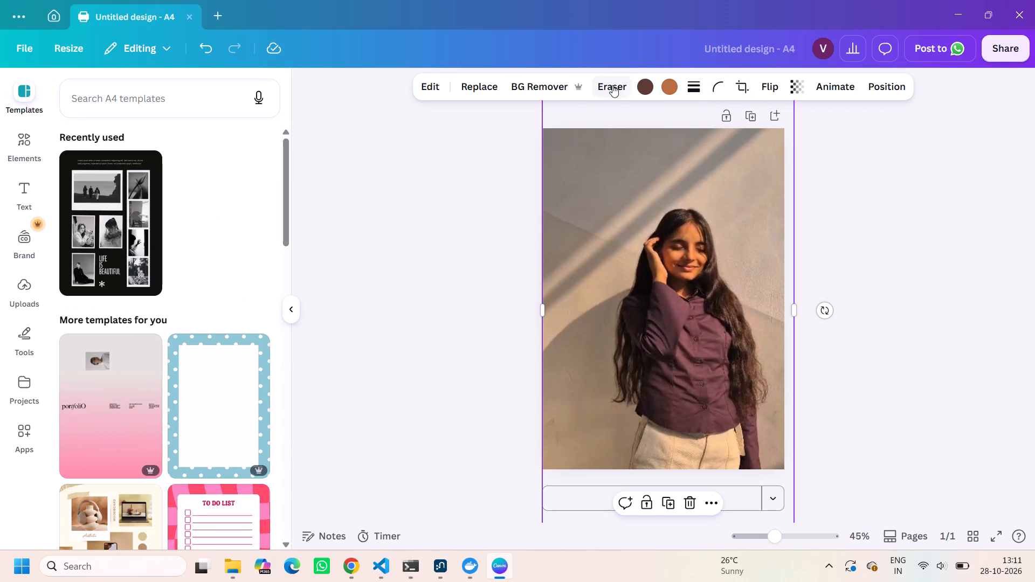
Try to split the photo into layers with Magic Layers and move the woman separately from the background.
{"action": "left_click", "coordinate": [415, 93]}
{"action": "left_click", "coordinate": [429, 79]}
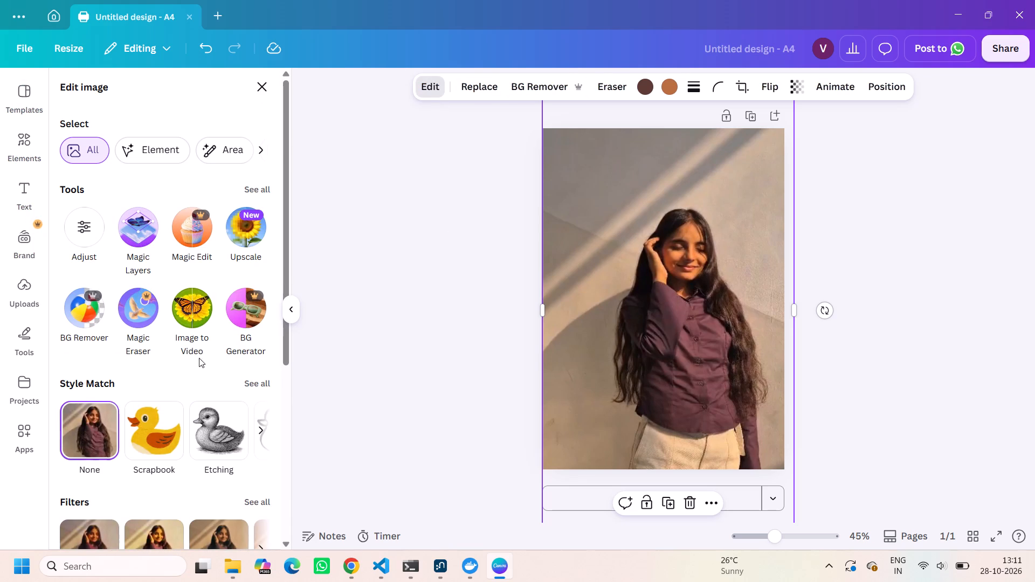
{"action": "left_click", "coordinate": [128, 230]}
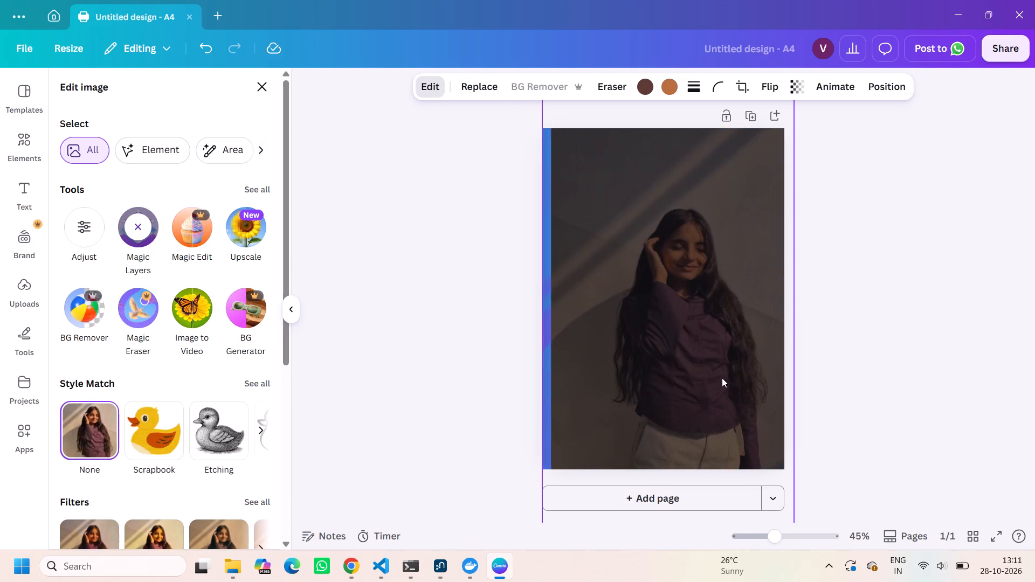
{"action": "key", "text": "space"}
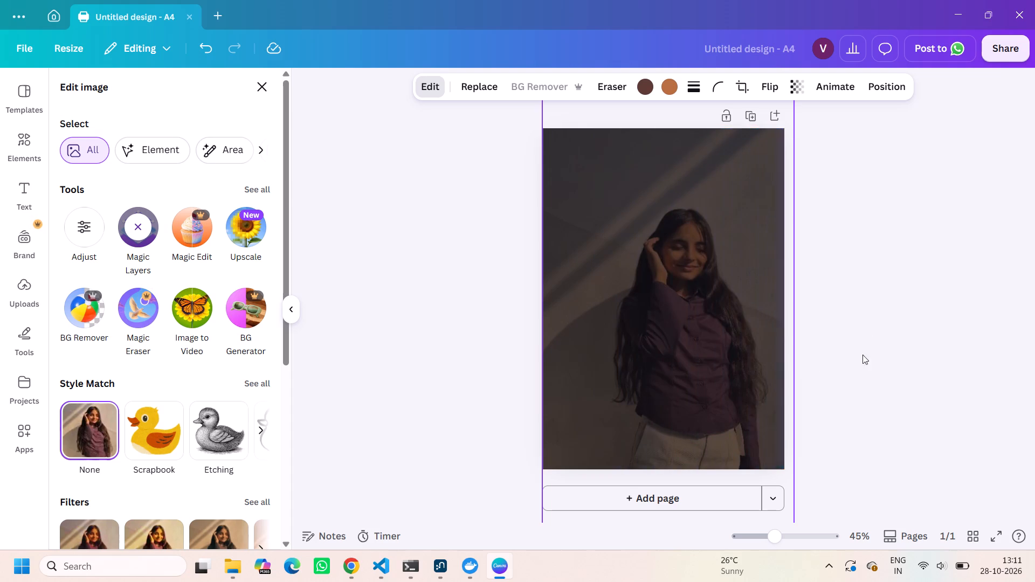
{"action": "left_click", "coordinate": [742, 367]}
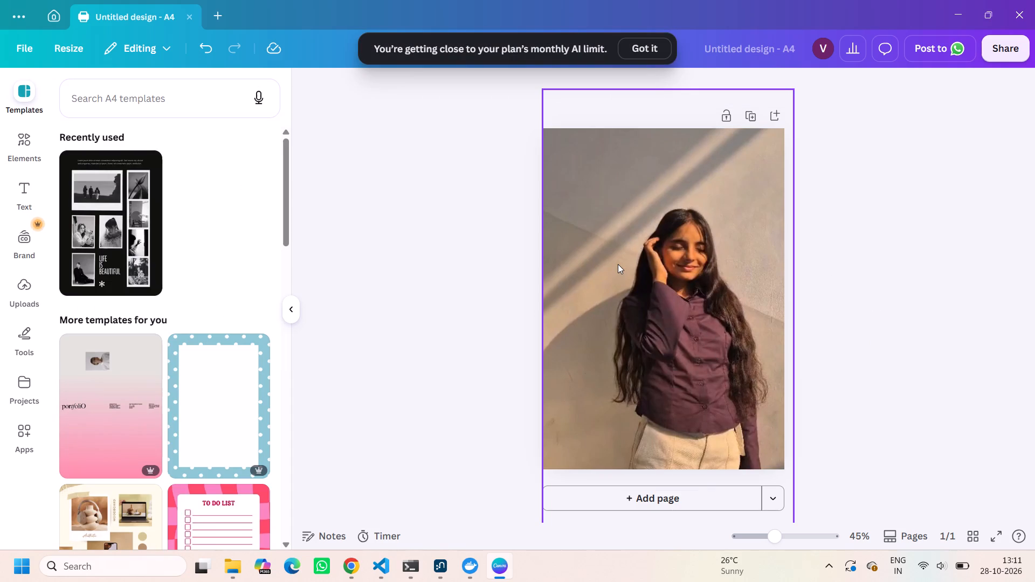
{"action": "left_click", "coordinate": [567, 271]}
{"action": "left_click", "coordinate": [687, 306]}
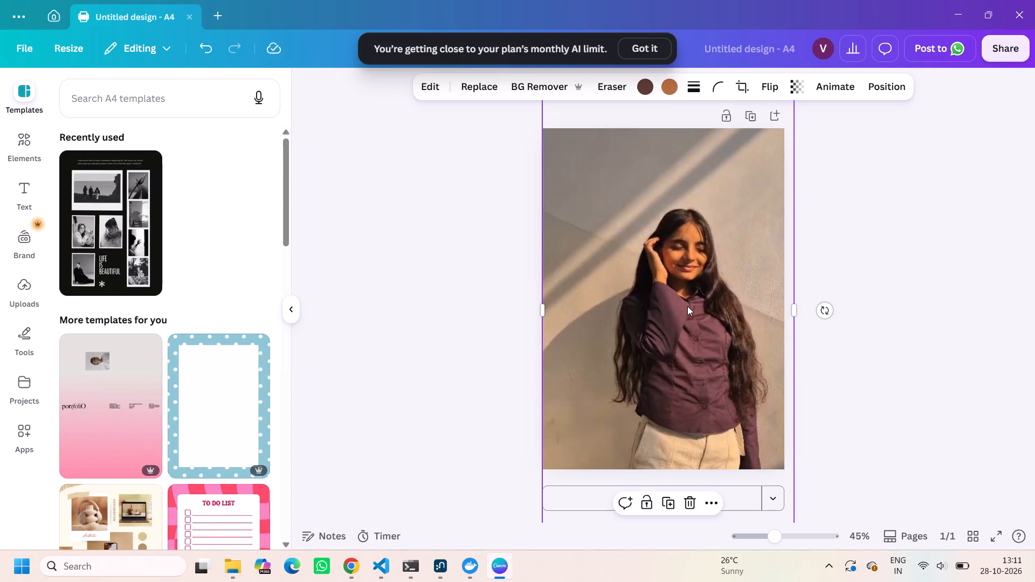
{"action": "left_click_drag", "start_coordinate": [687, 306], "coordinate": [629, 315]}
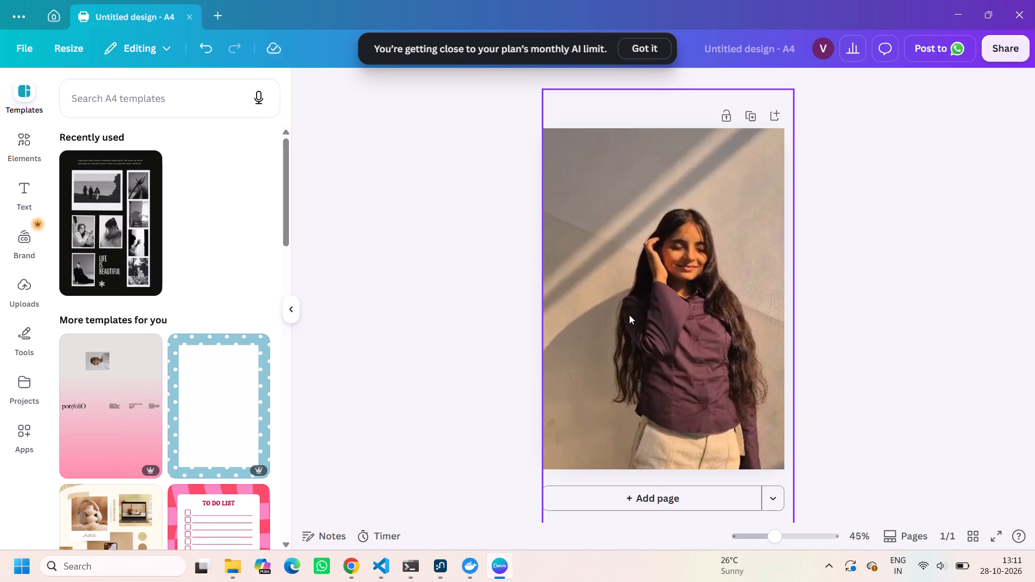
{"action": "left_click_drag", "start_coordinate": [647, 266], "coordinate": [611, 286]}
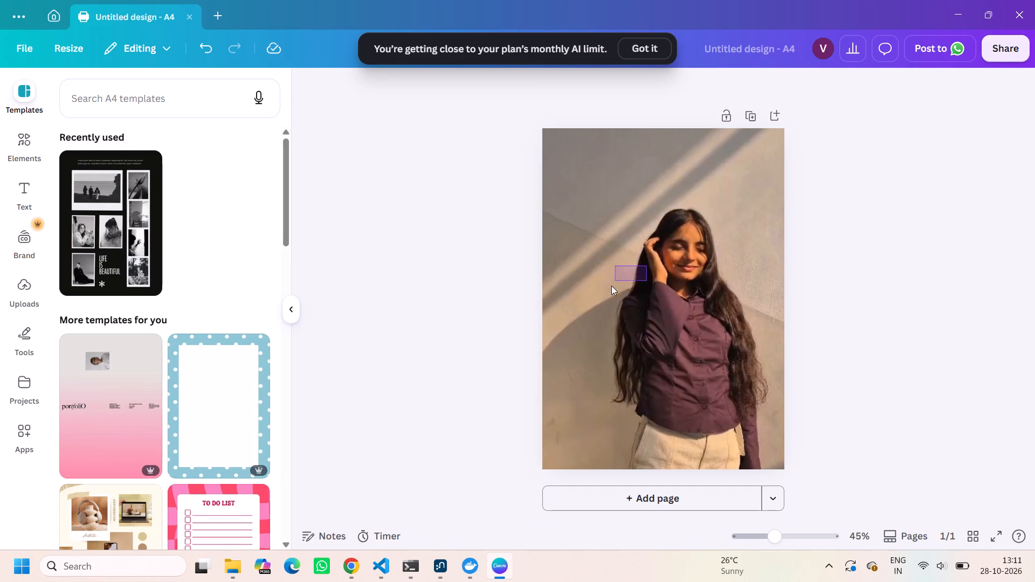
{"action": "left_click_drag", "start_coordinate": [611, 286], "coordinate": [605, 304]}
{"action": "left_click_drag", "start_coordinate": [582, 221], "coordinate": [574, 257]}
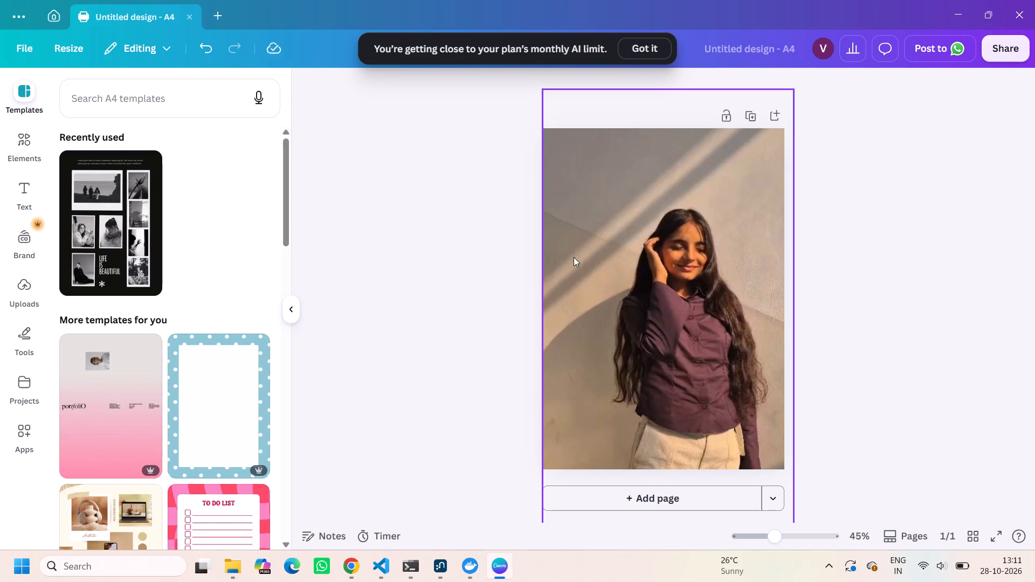
Split the full-page photo into separate editable layers with Magic Layers.
{"action": "left_click", "coordinate": [732, 273]}
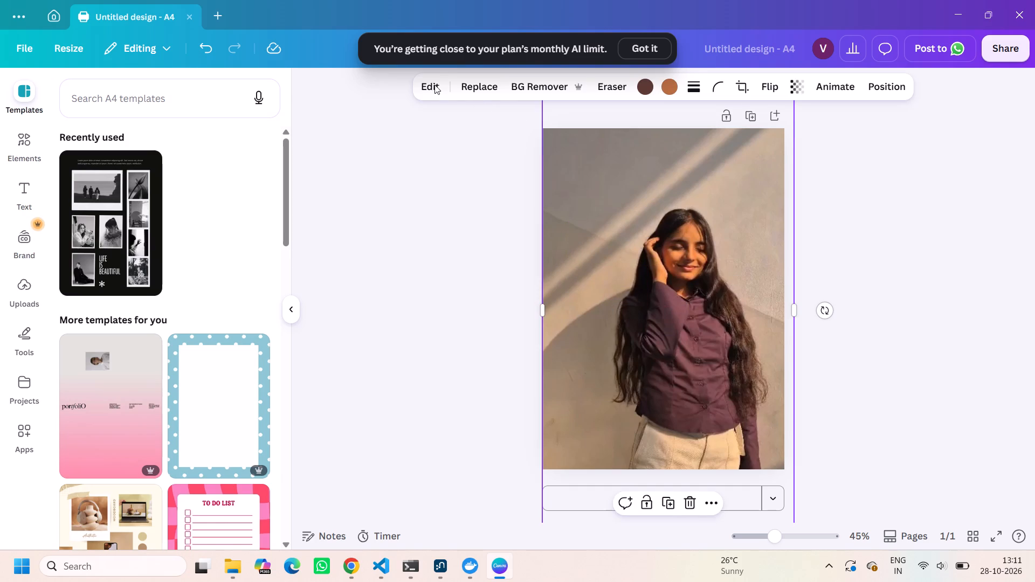
{"action": "left_click", "coordinate": [419, 82]}
{"action": "left_click", "coordinate": [135, 251]}
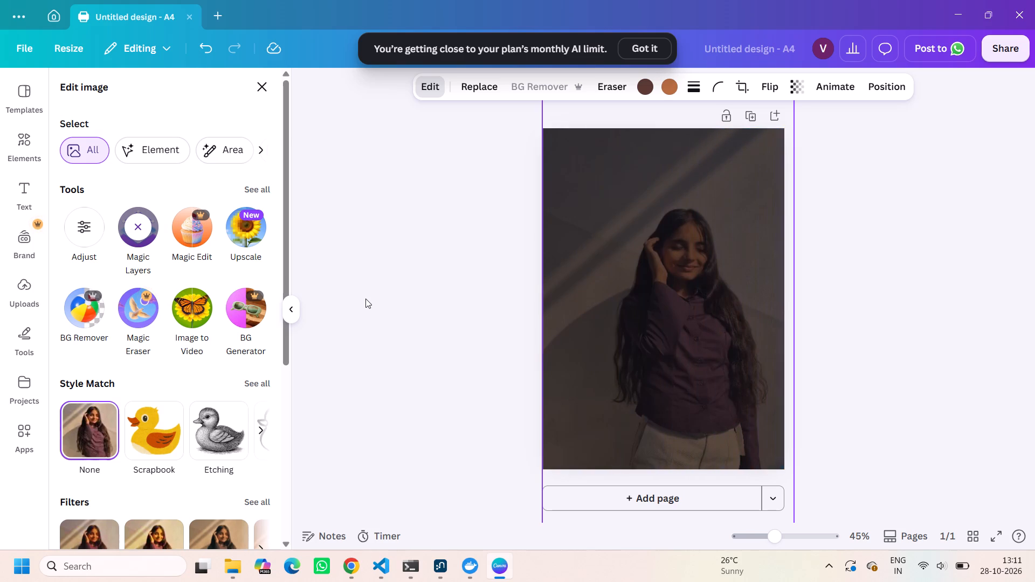
{"action": "left_click", "coordinate": [596, 379]}
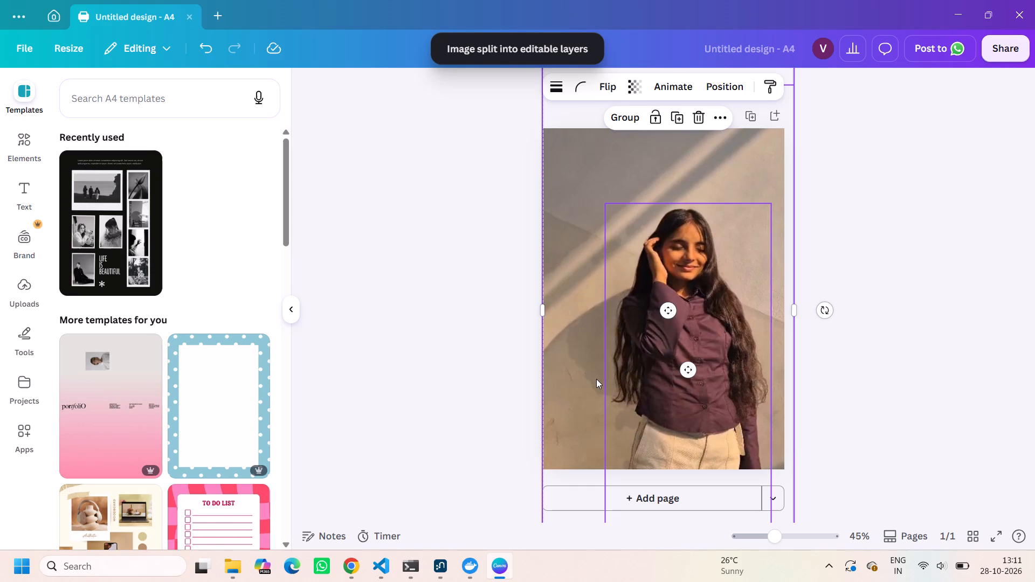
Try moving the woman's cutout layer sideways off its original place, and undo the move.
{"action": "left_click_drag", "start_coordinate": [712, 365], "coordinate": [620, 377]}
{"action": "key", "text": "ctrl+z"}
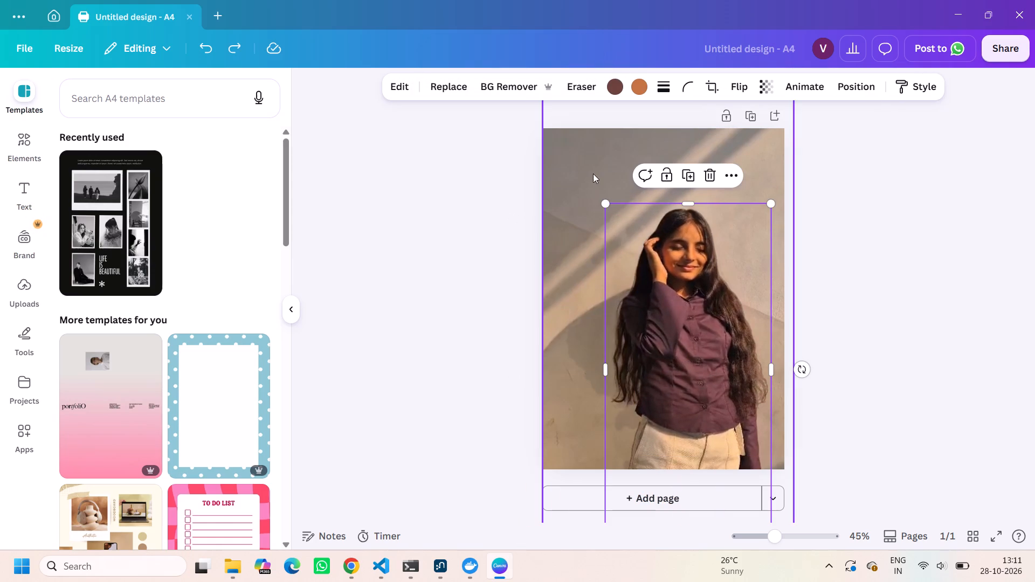
Add an Outline shadow to the woman's cutout layer with an off-white colour, #F8EFEF, and size 29.
{"action": "left_click", "coordinate": [702, 265]}
{"action": "left_click", "coordinate": [644, 272]}
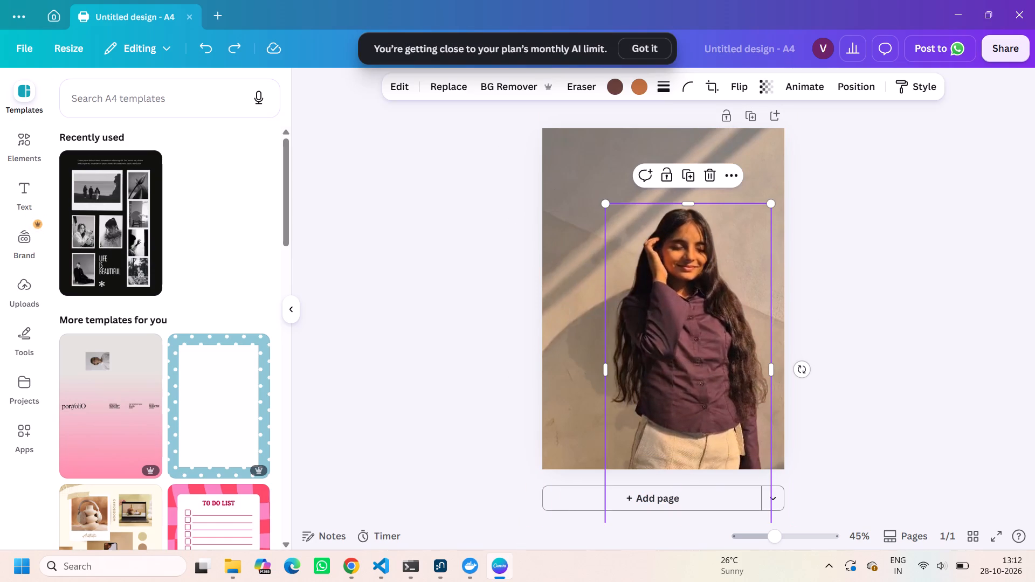
{"action": "left_click", "coordinate": [398, 94]}
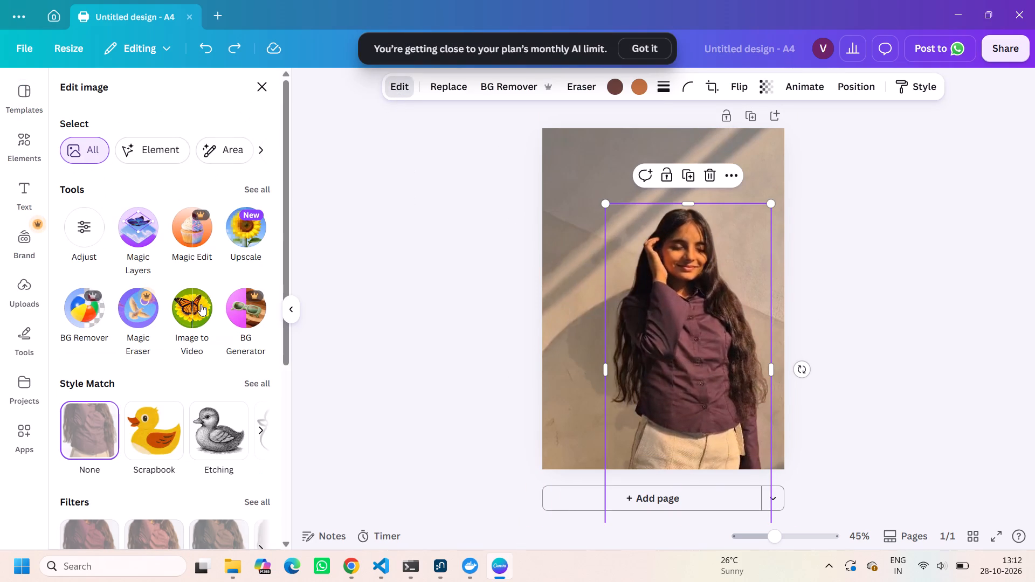
{"action": "scroll", "coordinate": [264, 456], "scroll_direction": "down", "scroll_amount": 1}
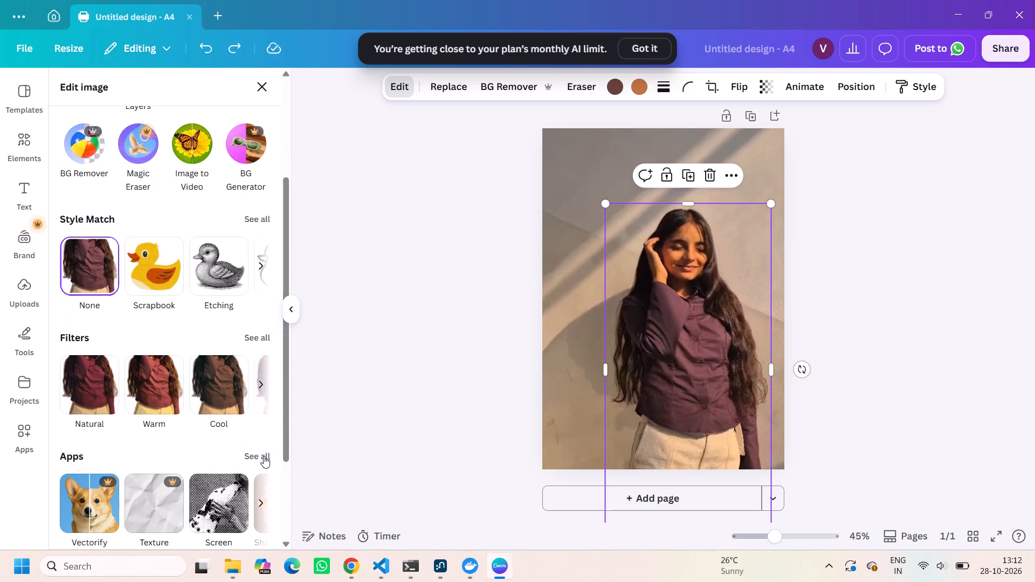
{"action": "scroll", "coordinate": [264, 456], "scroll_direction": "down", "scroll_amount": 1}
{"action": "left_click", "coordinate": [261, 453]}
{"action": "left_click", "coordinate": [240, 275]}
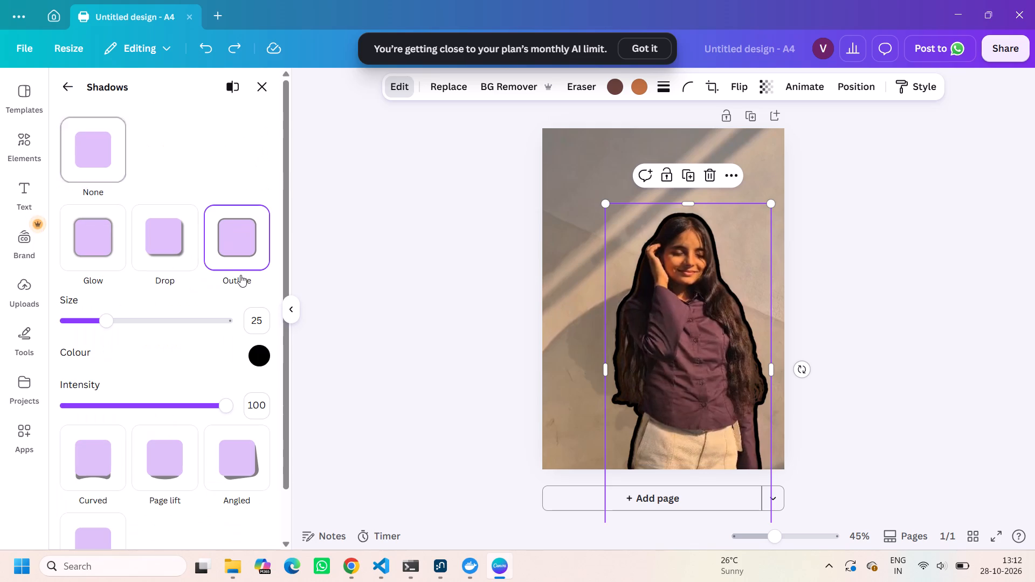
{"action": "left_click", "coordinate": [257, 360]}
{"action": "left_click", "coordinate": [266, 385]}
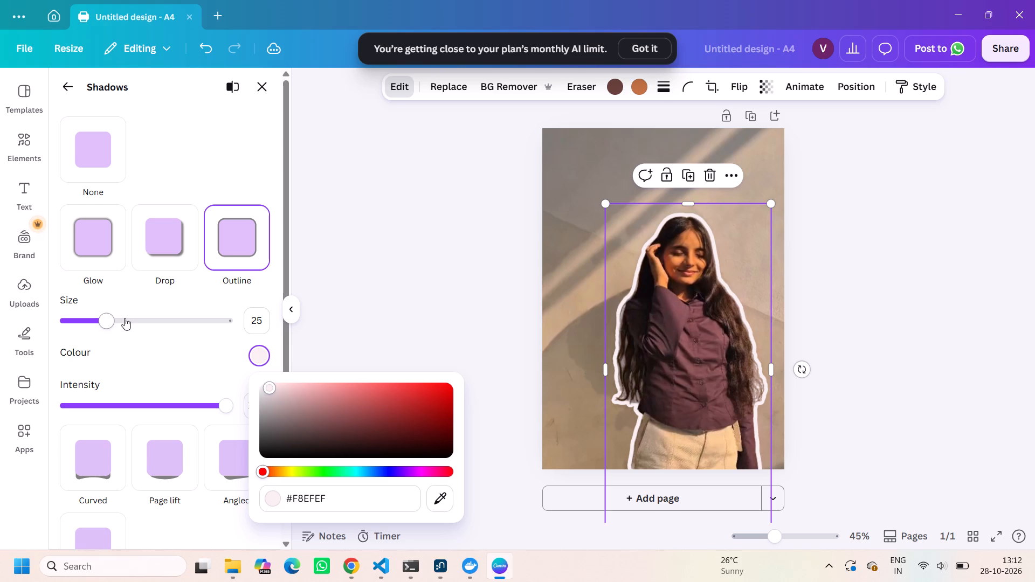
{"action": "left_click", "coordinate": [110, 326]}
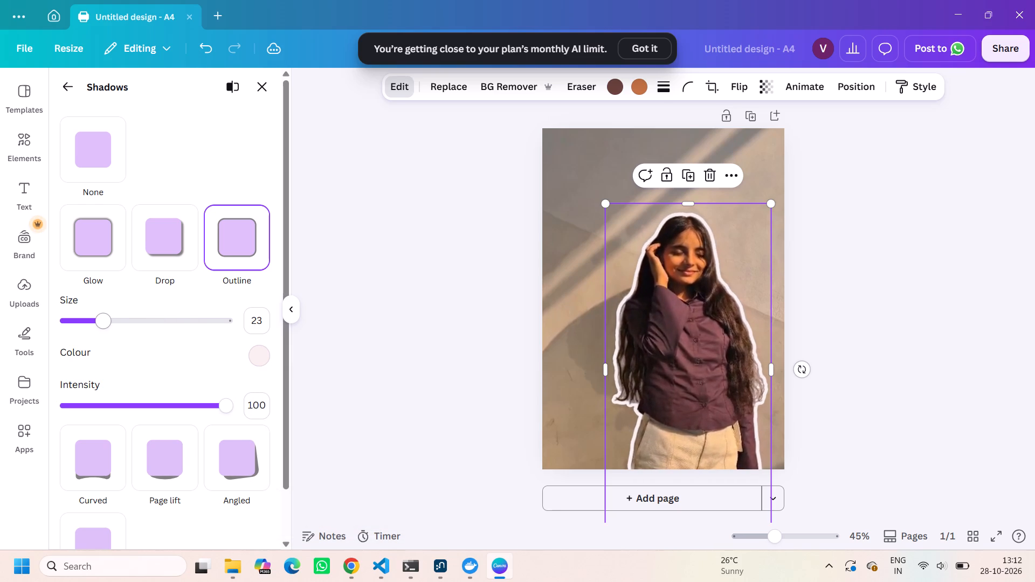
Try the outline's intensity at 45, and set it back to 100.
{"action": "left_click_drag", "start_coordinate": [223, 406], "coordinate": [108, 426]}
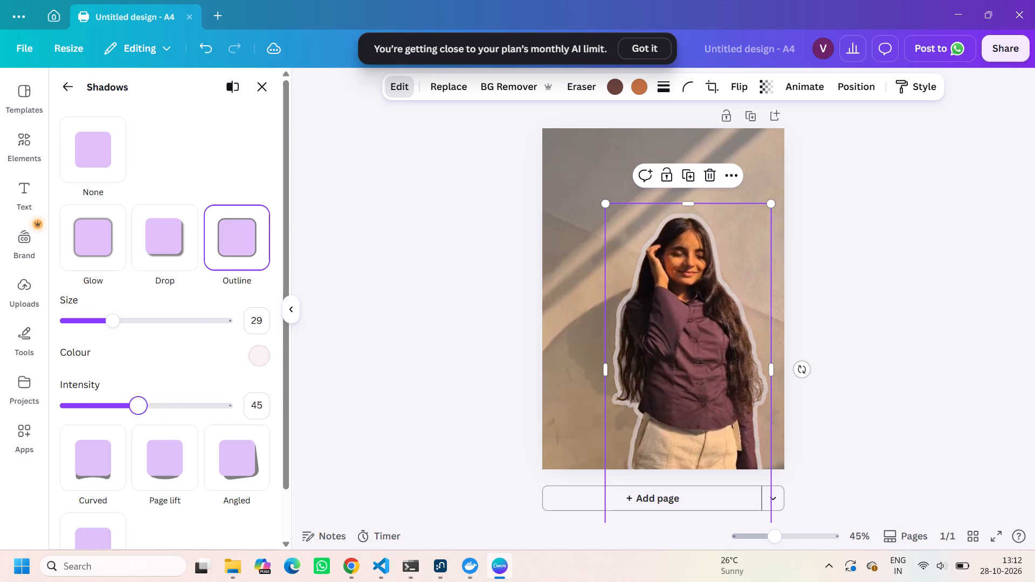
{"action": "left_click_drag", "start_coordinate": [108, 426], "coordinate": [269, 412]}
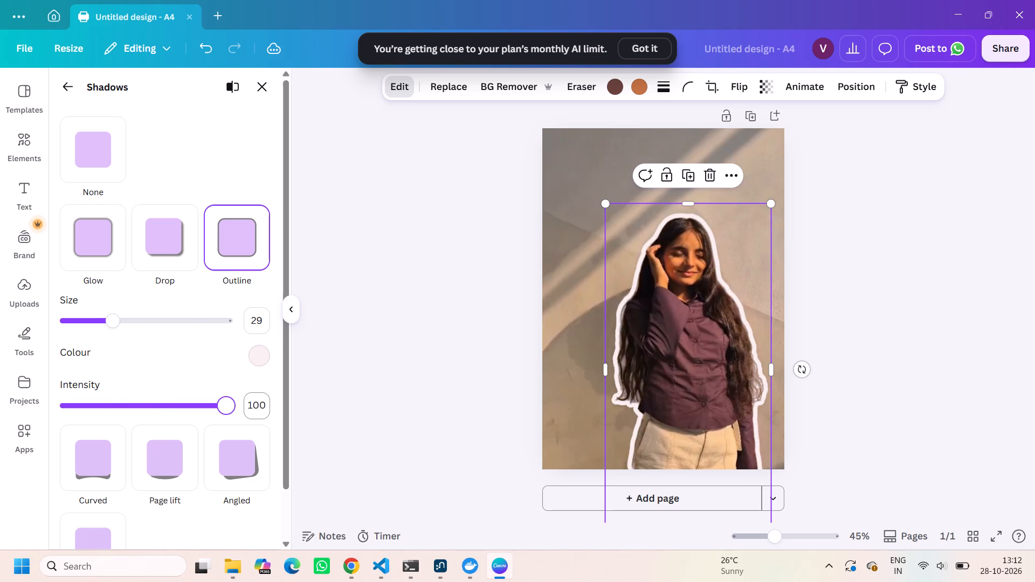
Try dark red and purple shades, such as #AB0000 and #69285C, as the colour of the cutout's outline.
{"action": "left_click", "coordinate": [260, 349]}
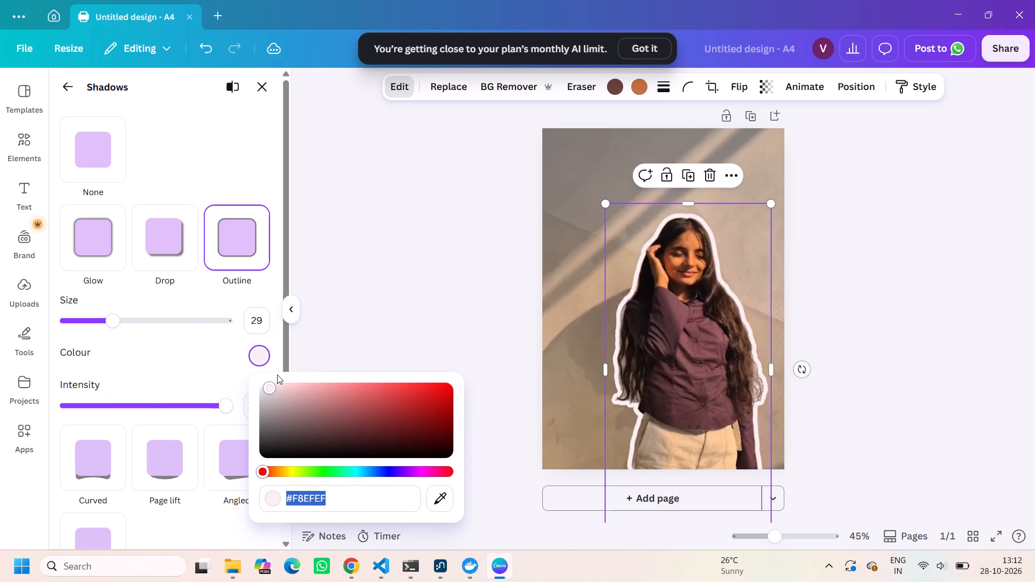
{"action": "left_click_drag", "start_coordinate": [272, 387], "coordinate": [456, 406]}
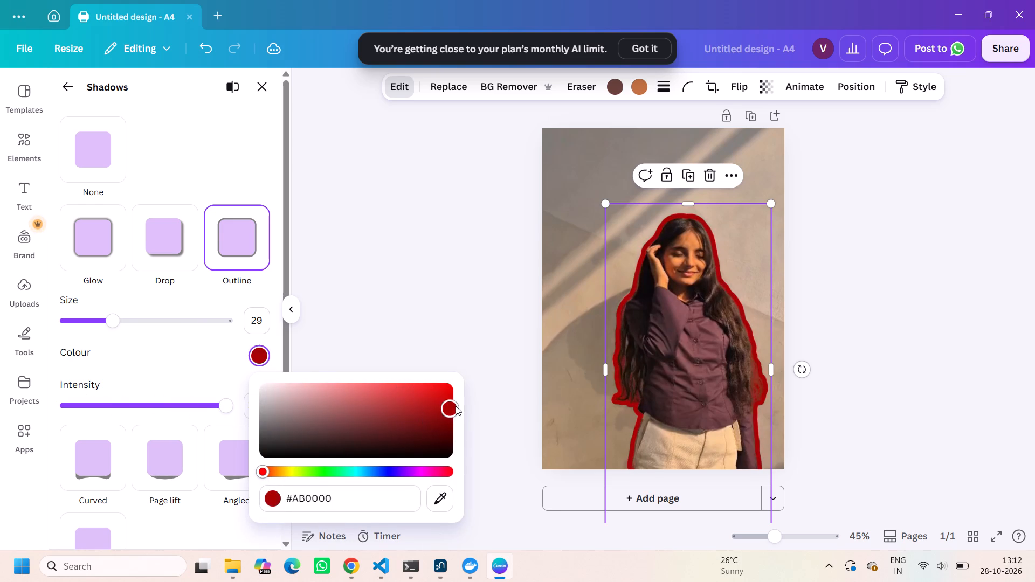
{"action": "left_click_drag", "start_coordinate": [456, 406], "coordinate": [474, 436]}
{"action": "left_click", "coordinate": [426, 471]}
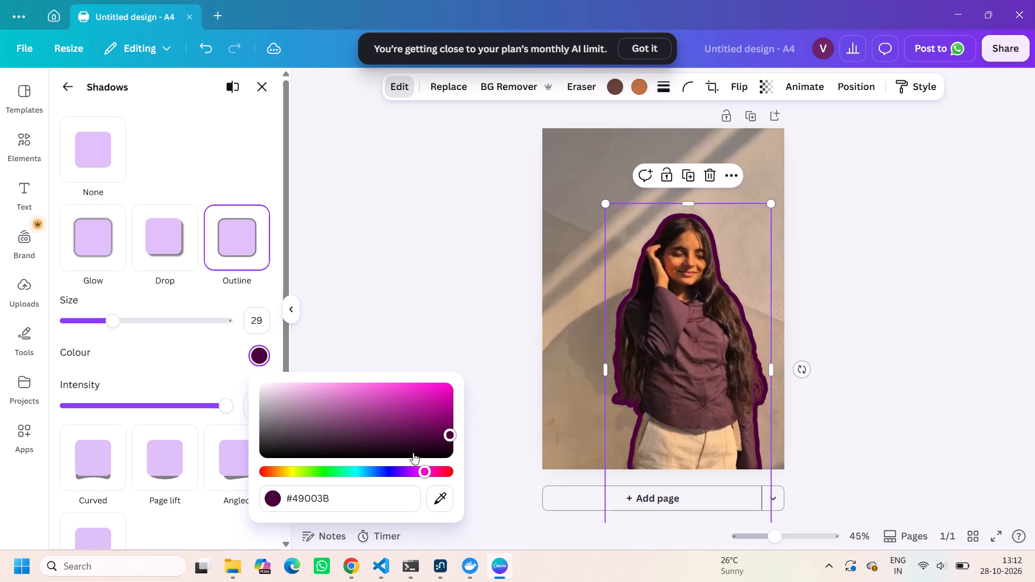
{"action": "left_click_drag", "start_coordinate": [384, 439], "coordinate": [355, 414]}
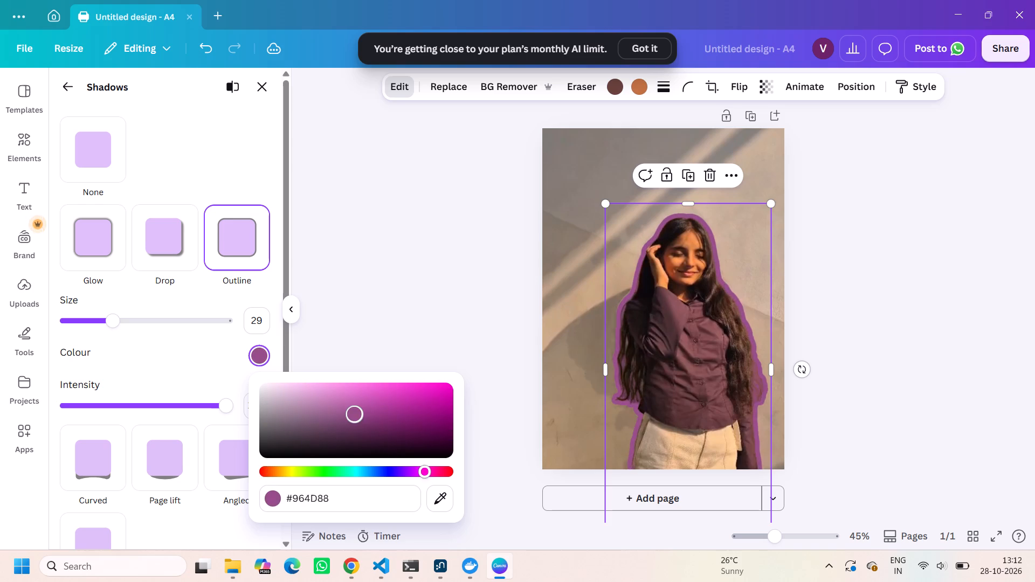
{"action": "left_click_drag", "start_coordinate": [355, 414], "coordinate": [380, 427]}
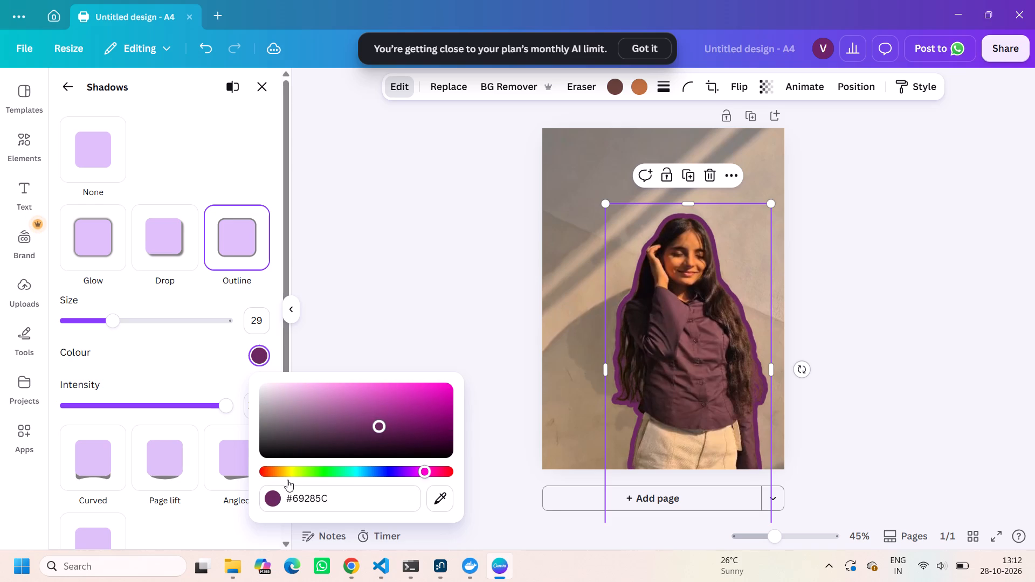
Set the cutout's outline colour to near-white #F6F2F5 and deselect the layer.
{"action": "left_click", "coordinate": [263, 386]}
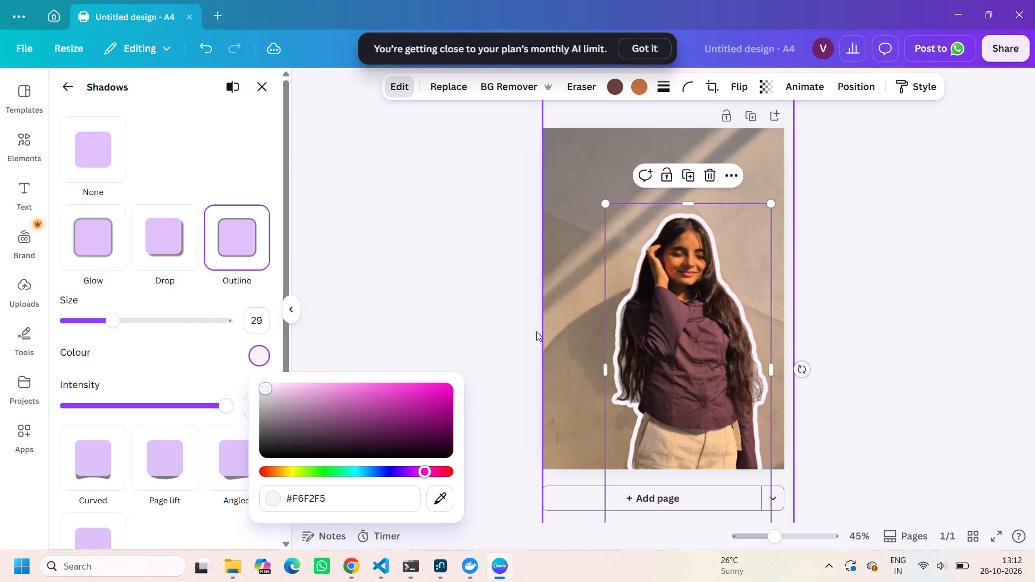
{"action": "left_click", "coordinate": [513, 326]}
{"action": "left_click", "coordinate": [831, 323]}
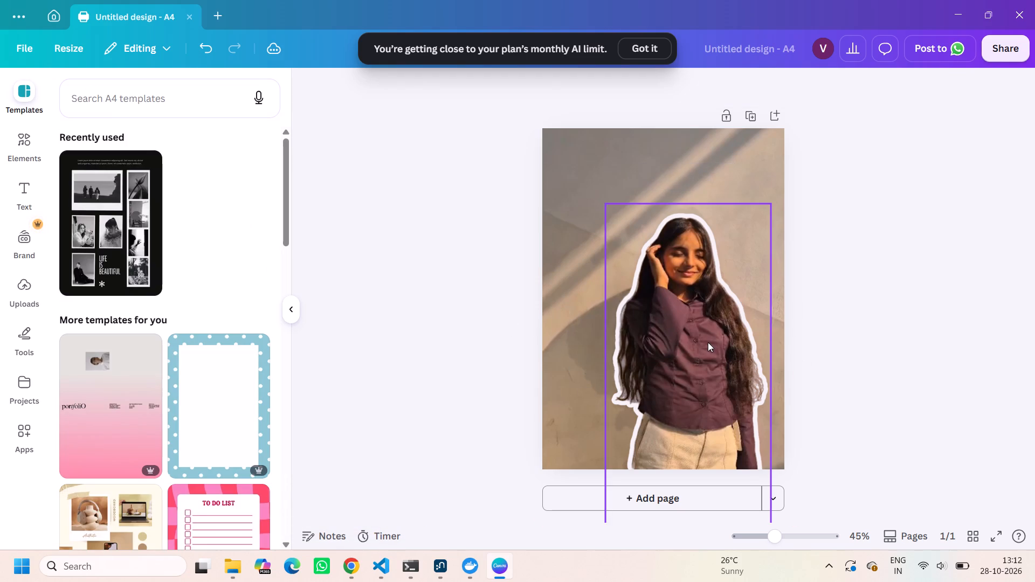
Move the woman's outlined cutout sideways until its frame meets the page's right edge, at its original height.
{"action": "left_click_drag", "start_coordinate": [708, 342], "coordinate": [728, 333]}
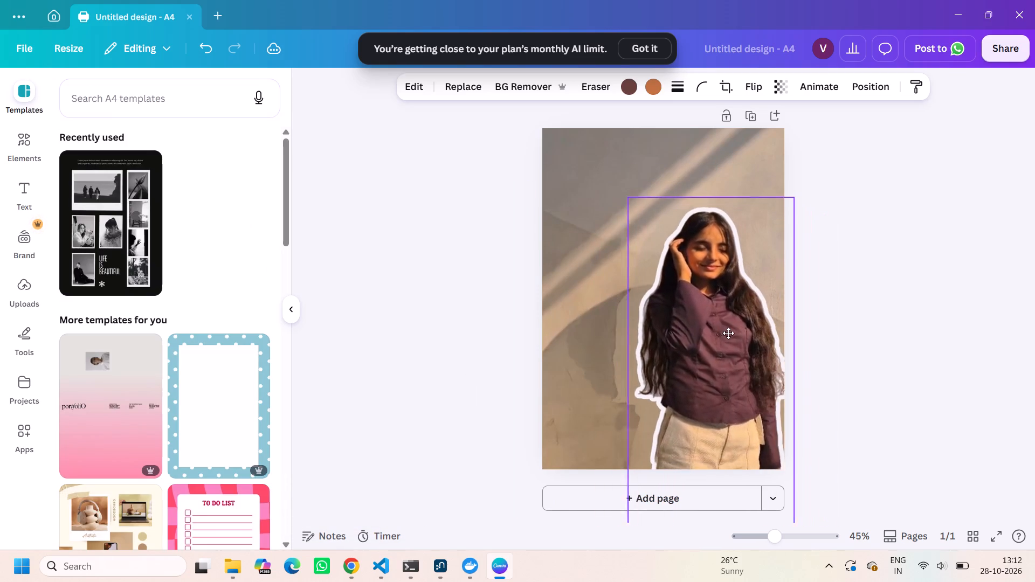
{"action": "left_click_drag", "start_coordinate": [728, 333], "coordinate": [717, 317]}
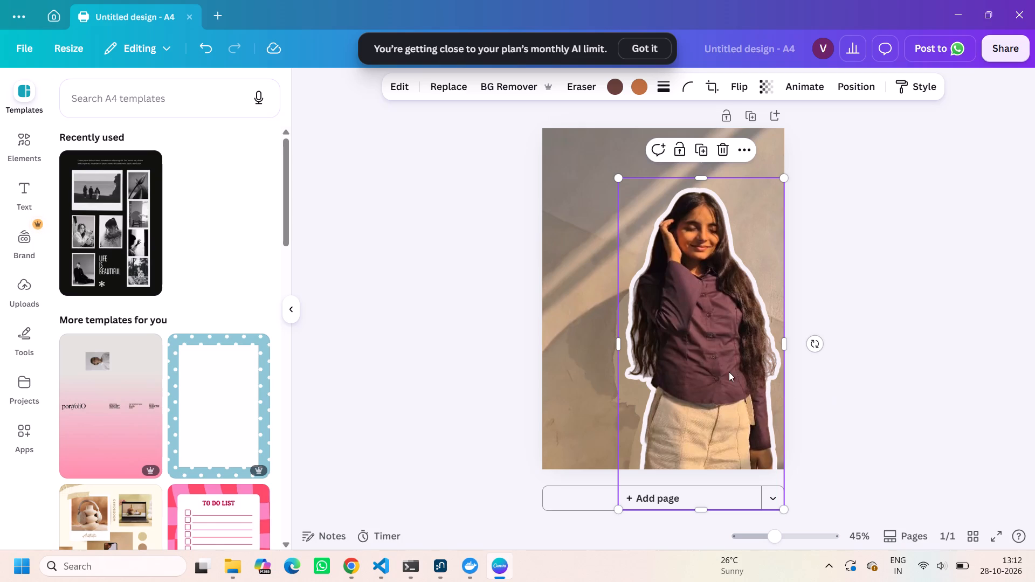
{"action": "left_click_drag", "start_coordinate": [723, 367], "coordinate": [720, 341]}
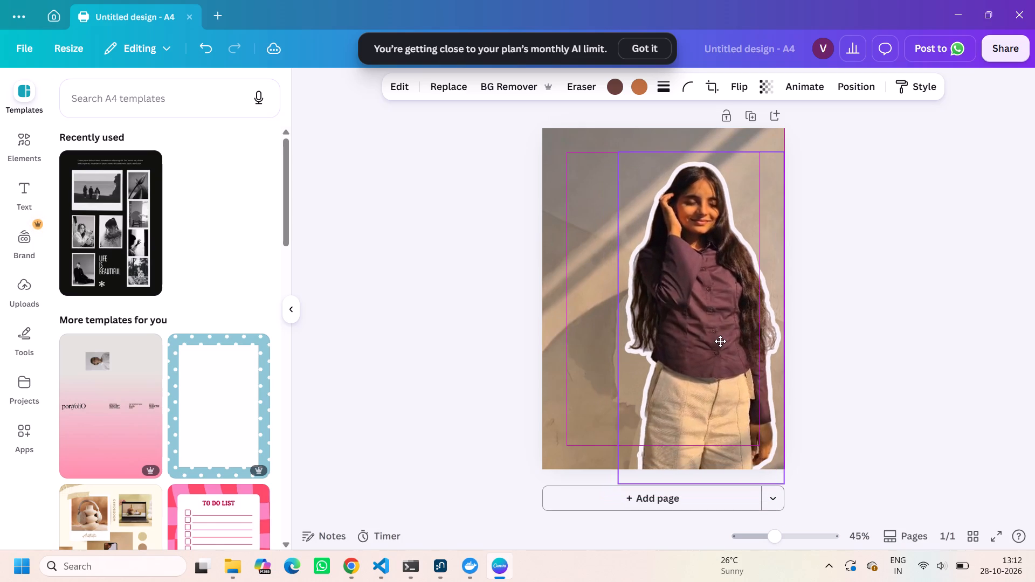
{"action": "left_click_drag", "start_coordinate": [720, 341], "coordinate": [719, 390]}
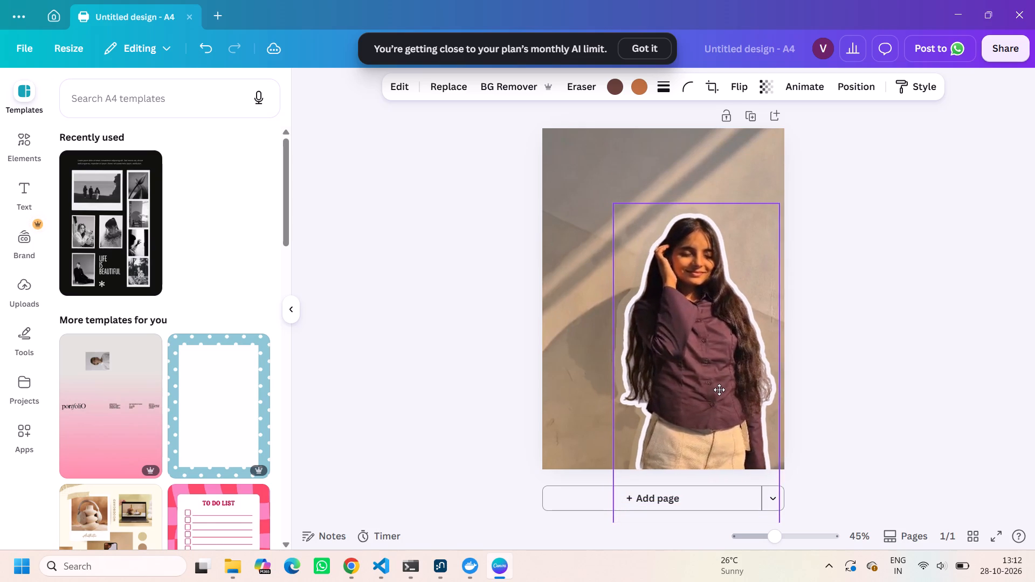
{"action": "left_click_drag", "start_coordinate": [719, 390], "coordinate": [720, 390]}
{"action": "left_click", "coordinate": [849, 432]}
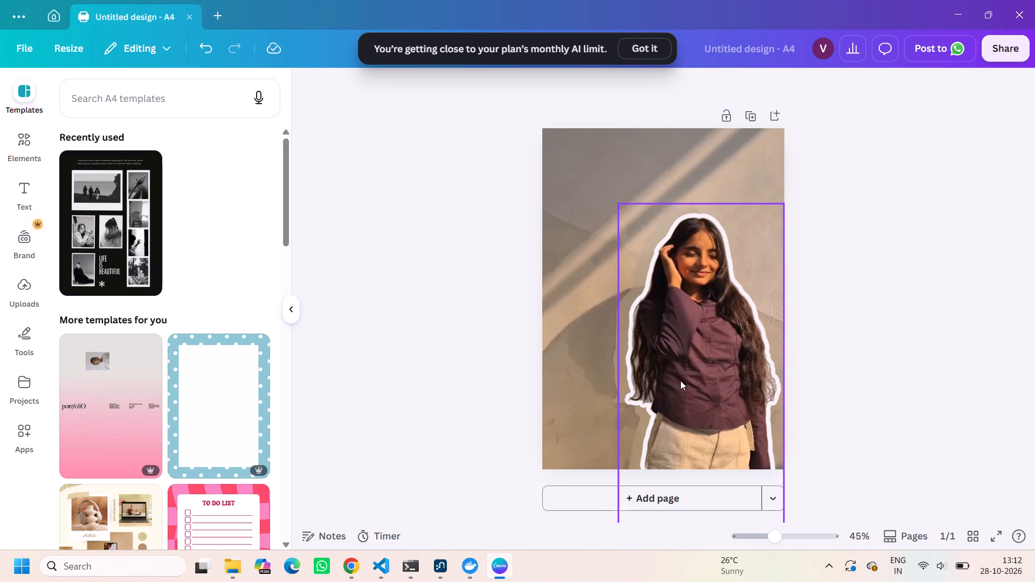
Widen the background photo layer further beyond the page's right edge.
{"action": "left_click", "coordinate": [568, 335]}
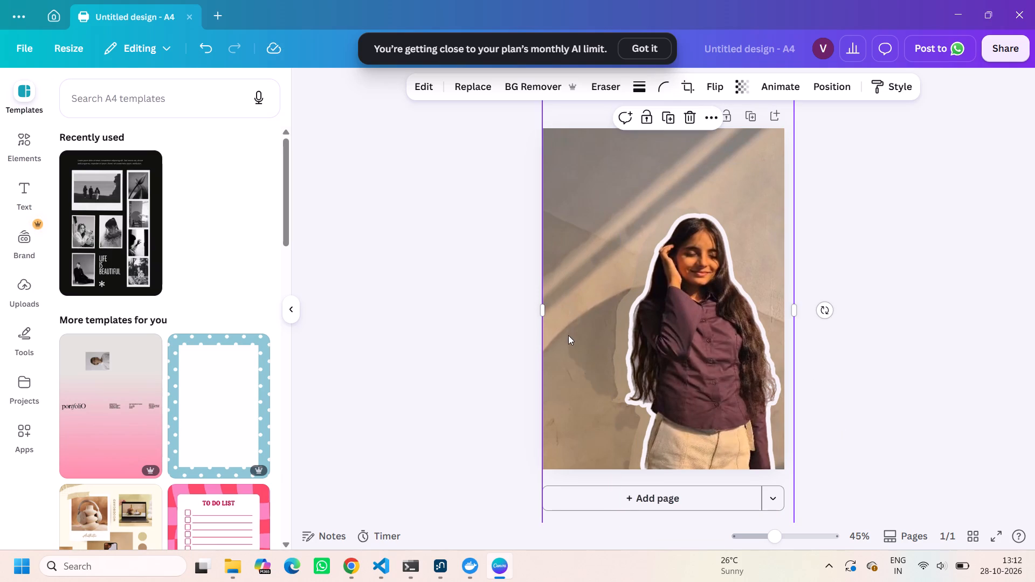
{"action": "left_click_drag", "start_coordinate": [793, 313], "coordinate": [838, 317]}
{"action": "left_click", "coordinate": [867, 239]}
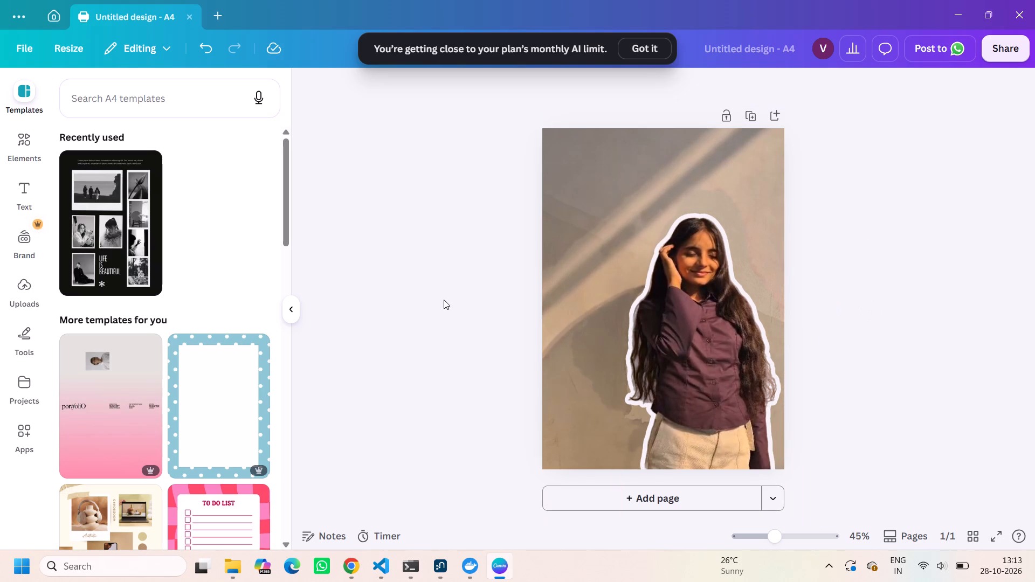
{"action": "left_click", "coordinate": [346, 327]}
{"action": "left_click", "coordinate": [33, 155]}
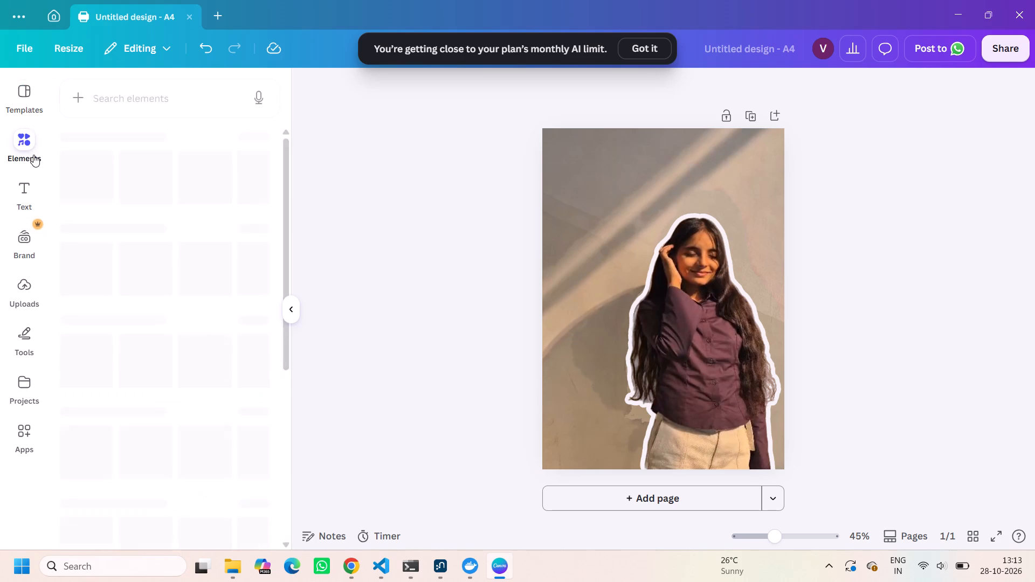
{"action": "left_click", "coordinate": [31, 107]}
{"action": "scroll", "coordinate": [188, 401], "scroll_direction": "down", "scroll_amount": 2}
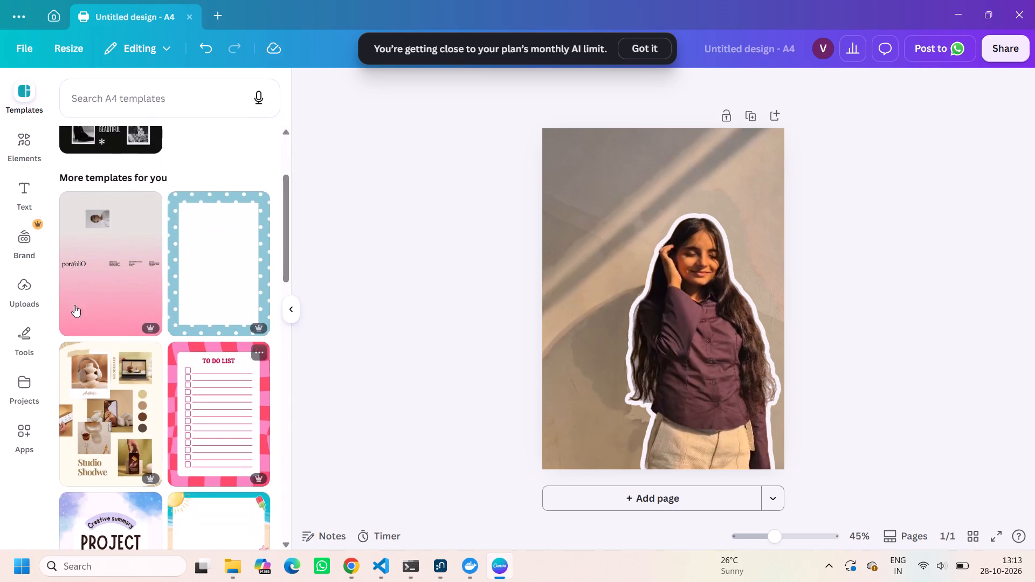
Add a blank second page to the design.
{"action": "left_click", "coordinate": [606, 491]}
Search the A4 templates for "cool background" and look through the results.
{"action": "left_click", "coordinate": [199, 107]}
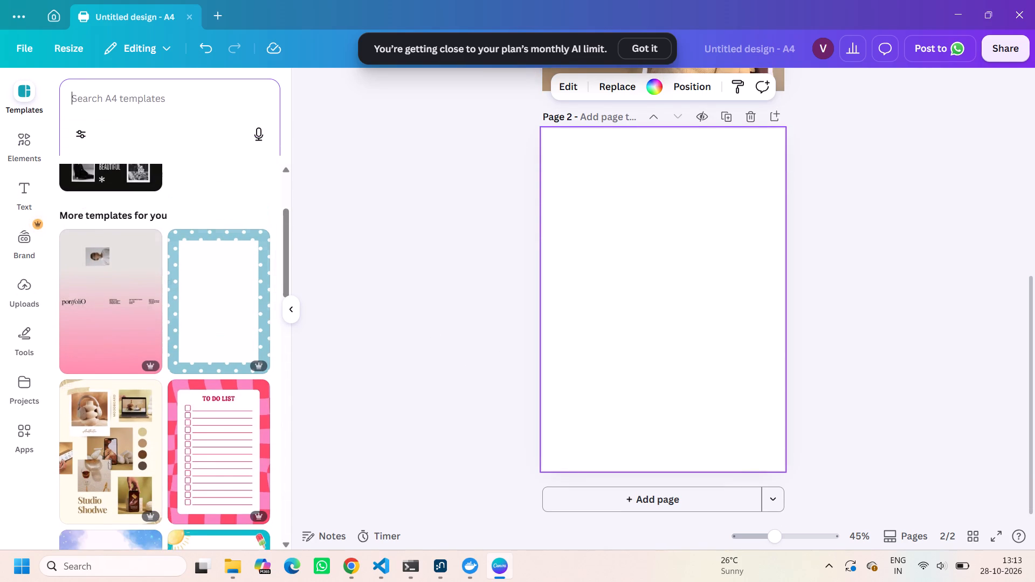
{"action": "type", "text": "cool"}
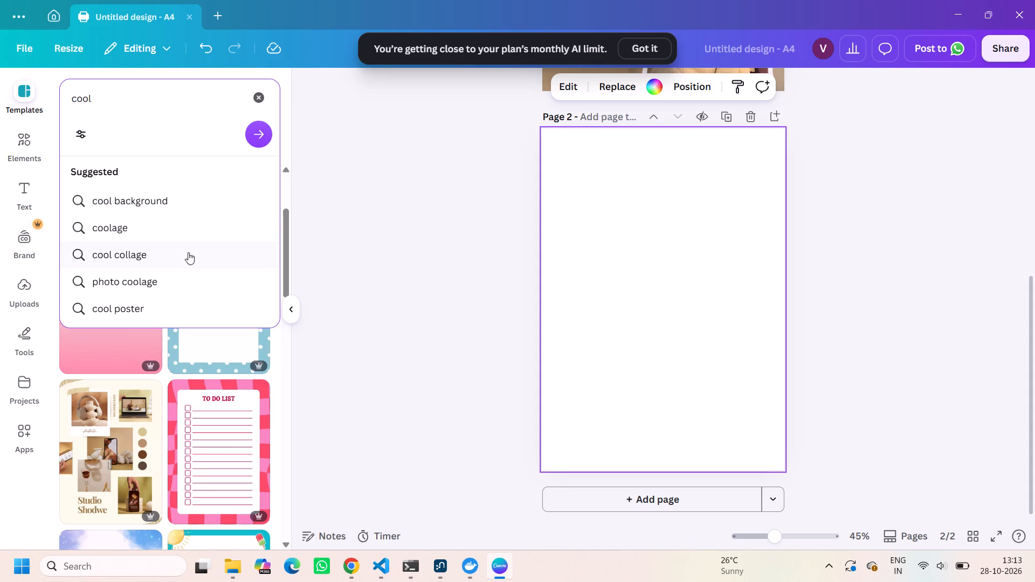
{"action": "left_click", "coordinate": [175, 205]}
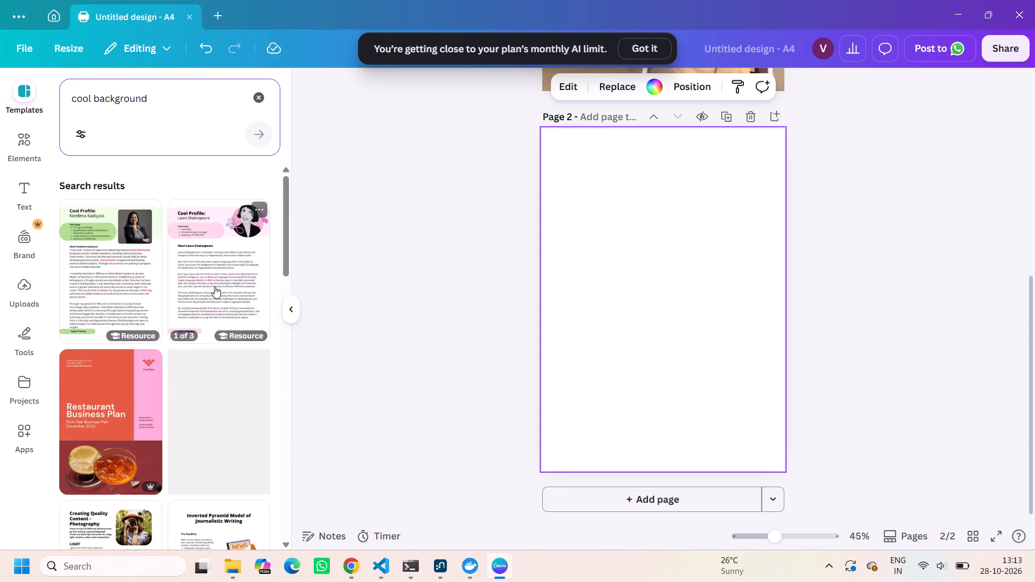
{"action": "scroll", "coordinate": [218, 384], "scroll_direction": "down", "scroll_amount": 3}
{"action": "scroll", "coordinate": [216, 280], "scroll_direction": "down", "scroll_amount": 3}
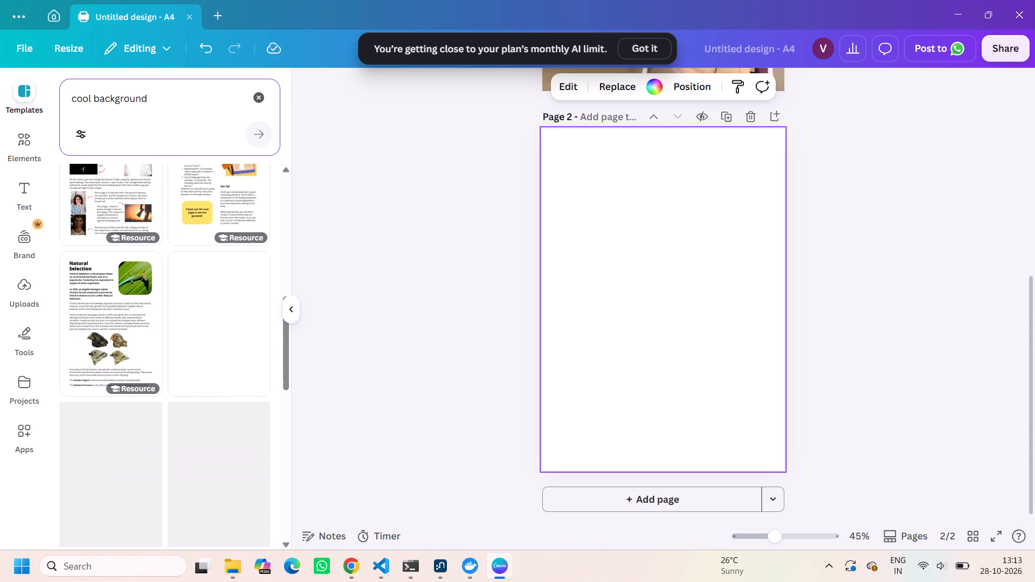
Search the A4 templates for "cool template" and apply the black-and-white grunge Daily Journal cover to page 2.
{"action": "left_click", "coordinate": [195, 99]}
{"action": "key", "text": "BackSpace"}
{"action": "key", "text": "BackSpace"}
{"action": "key", "text": "BackSpace"}
{"action": "key", "text": "BackSpace"}
{"action": "key", "text": "BackSpace"}
{"action": "key", "text": "BackSpace"}
{"action": "key", "text": "BackSpace"}
{"action": "key", "text": "BackSpace"}
{"action": "key", "text": "BackSpace"}
{"action": "key", "text": "BackSpace"}
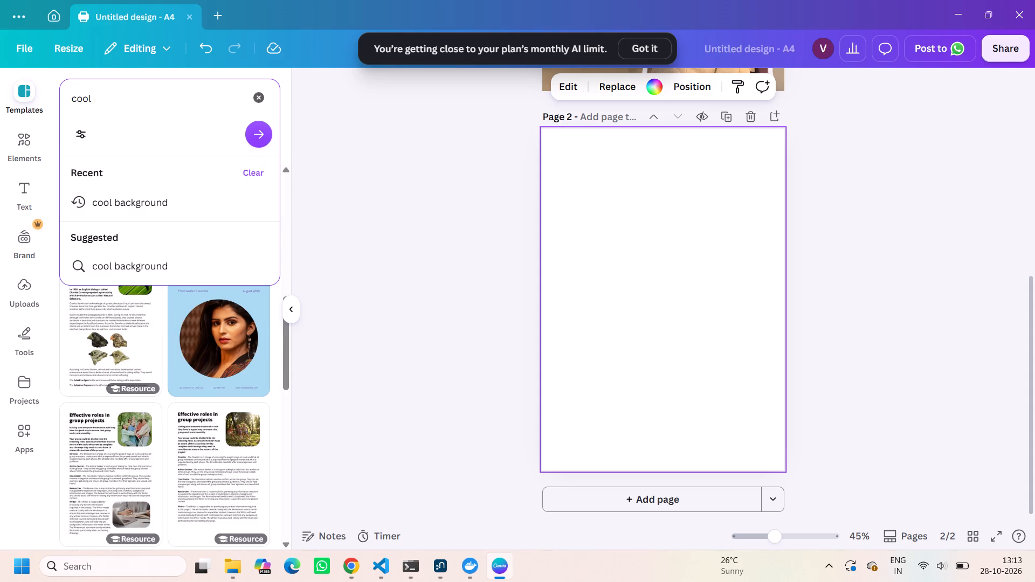
{"action": "type", "text": "temp"}
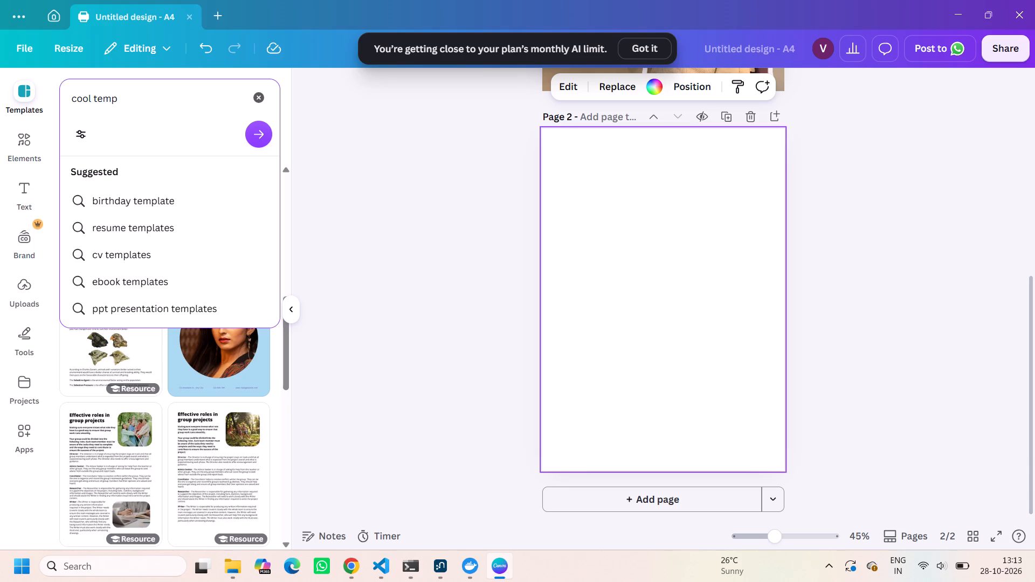
{"action": "type", "text": "elate"}
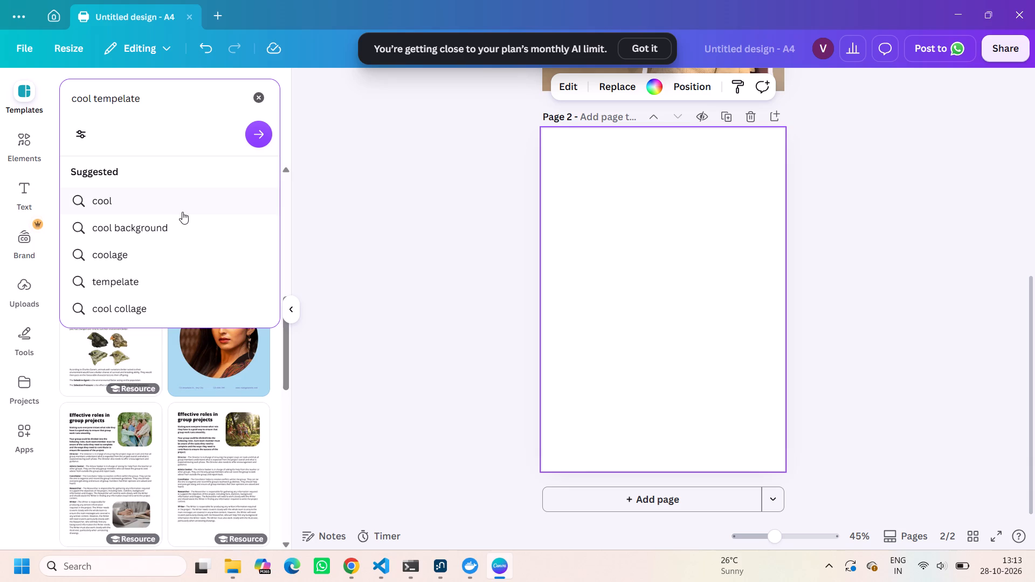
{"action": "key", "text": "BackSpace"}
{"action": "key", "text": "BackSpace"}
{"action": "key", "text": "BackSpace"}
{"action": "key", "text": "BackSpace"}
{"action": "key", "text": "BackSpace"}
{"action": "type", "text": "lqte"}
{"action": "key", "text": "BackSpace"}
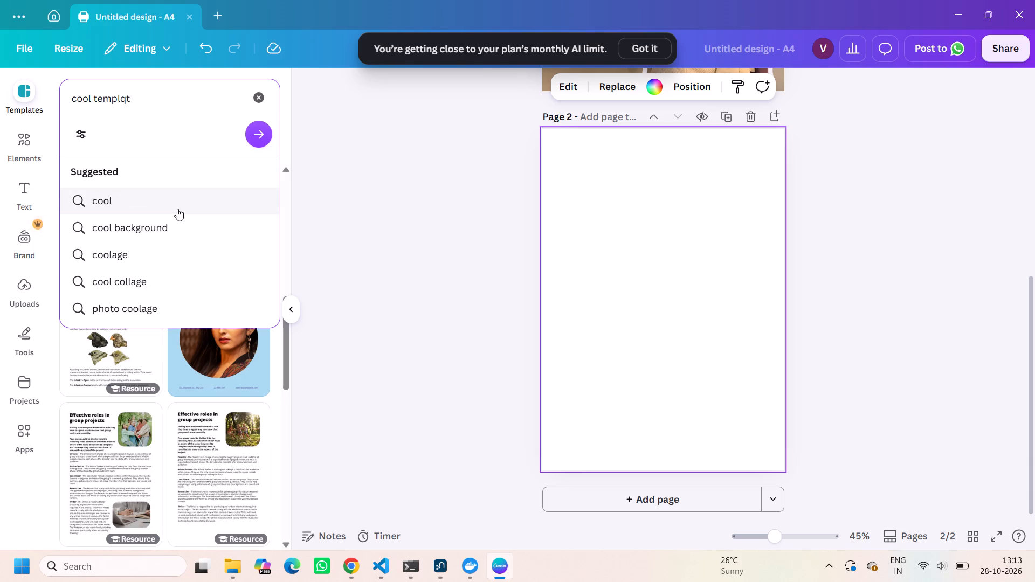
{"action": "key", "text": "BackSpace"}
{"action": "key", "text": "BackSpace"}
{"action": "type", "text": "ate"}
{"action": "key", "text": "Return"}
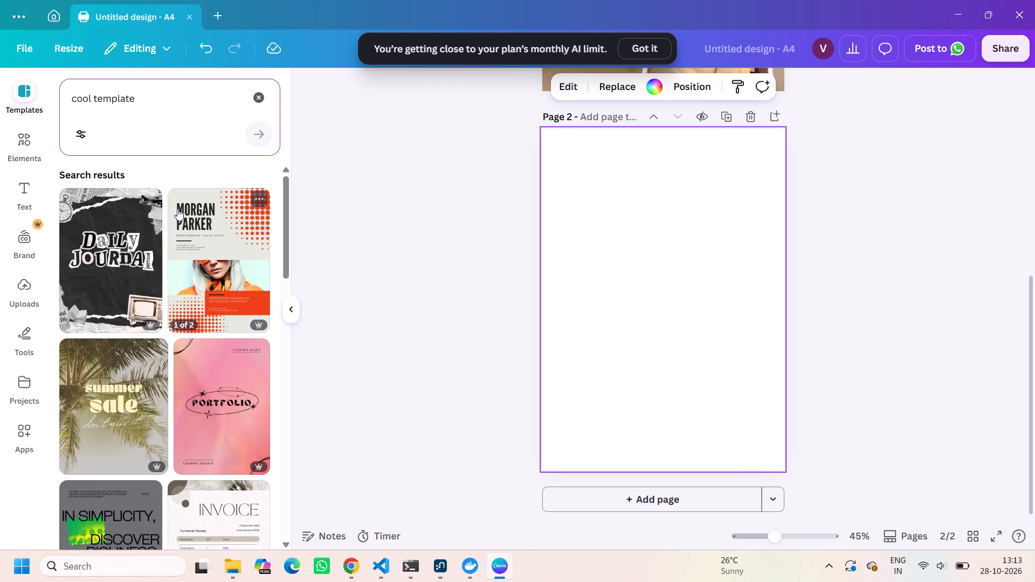
{"action": "left_click", "coordinate": [123, 294]}
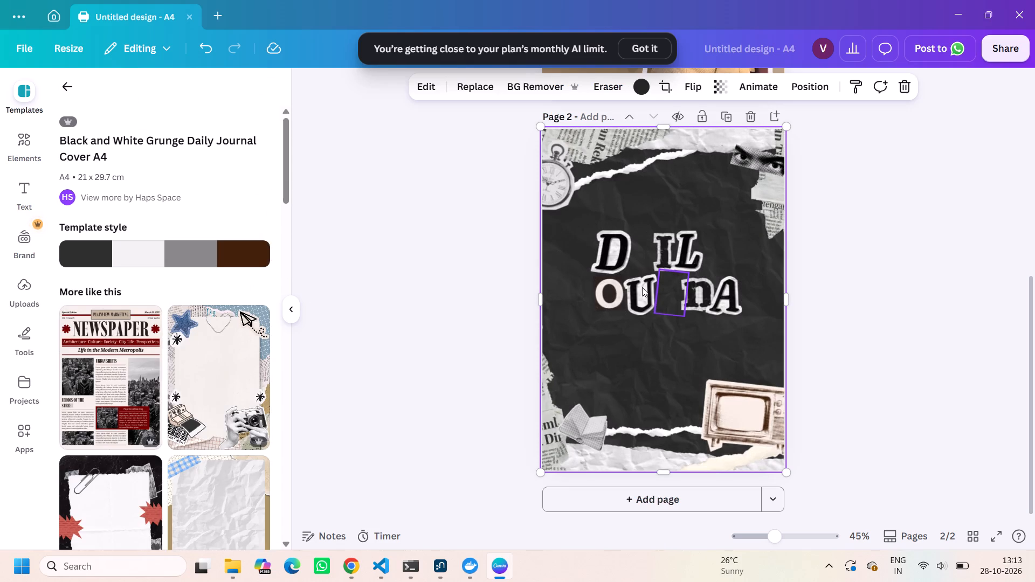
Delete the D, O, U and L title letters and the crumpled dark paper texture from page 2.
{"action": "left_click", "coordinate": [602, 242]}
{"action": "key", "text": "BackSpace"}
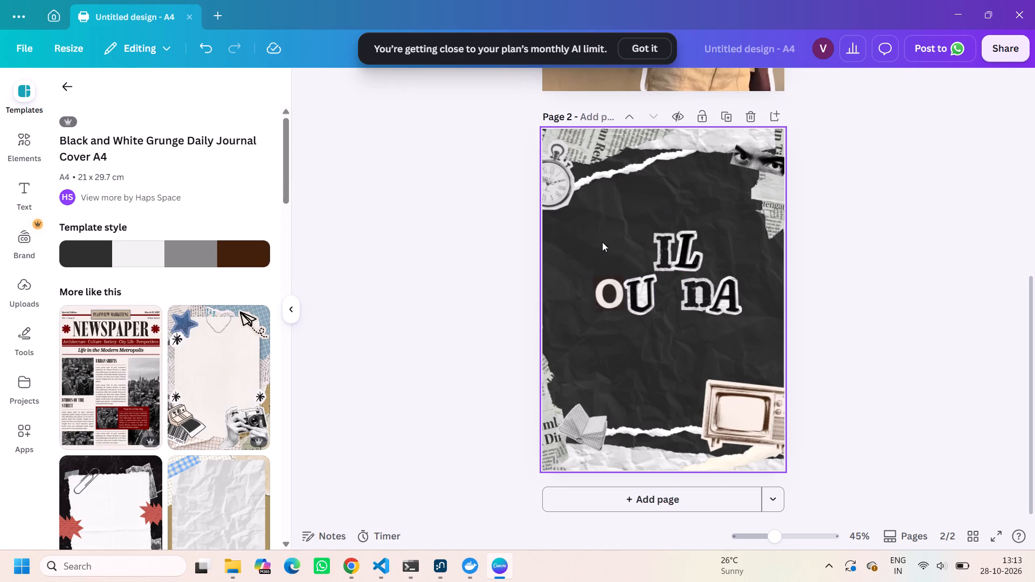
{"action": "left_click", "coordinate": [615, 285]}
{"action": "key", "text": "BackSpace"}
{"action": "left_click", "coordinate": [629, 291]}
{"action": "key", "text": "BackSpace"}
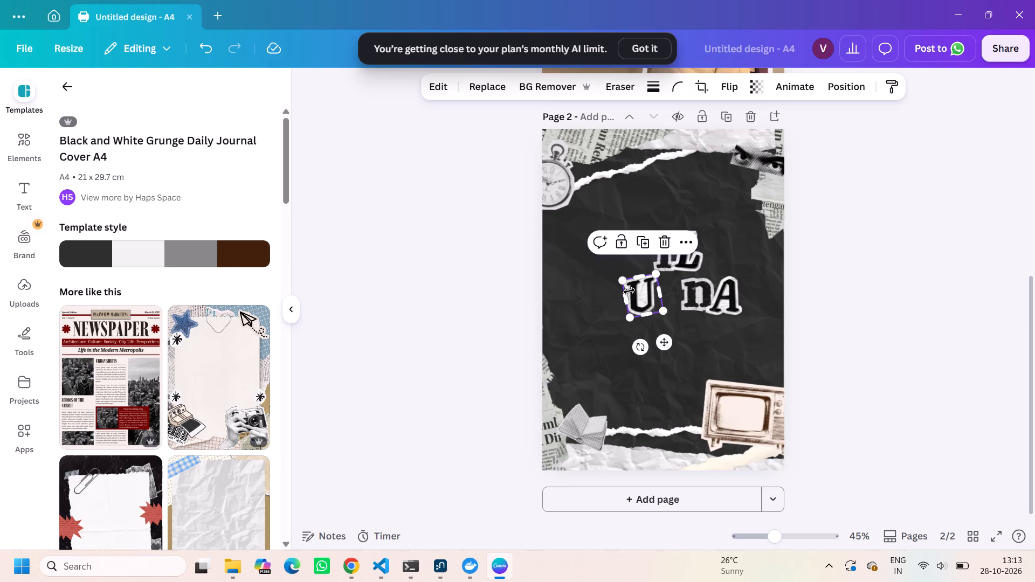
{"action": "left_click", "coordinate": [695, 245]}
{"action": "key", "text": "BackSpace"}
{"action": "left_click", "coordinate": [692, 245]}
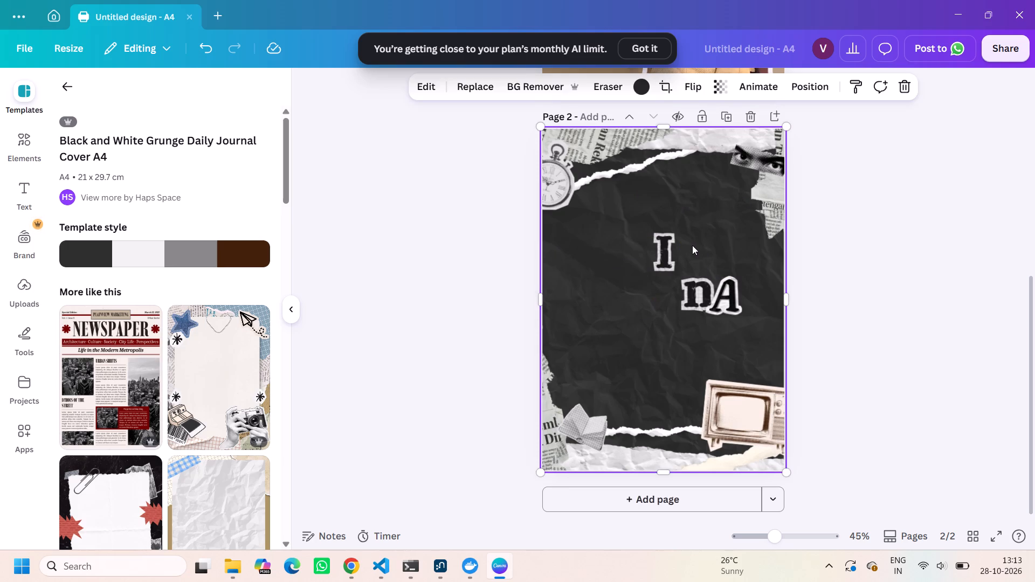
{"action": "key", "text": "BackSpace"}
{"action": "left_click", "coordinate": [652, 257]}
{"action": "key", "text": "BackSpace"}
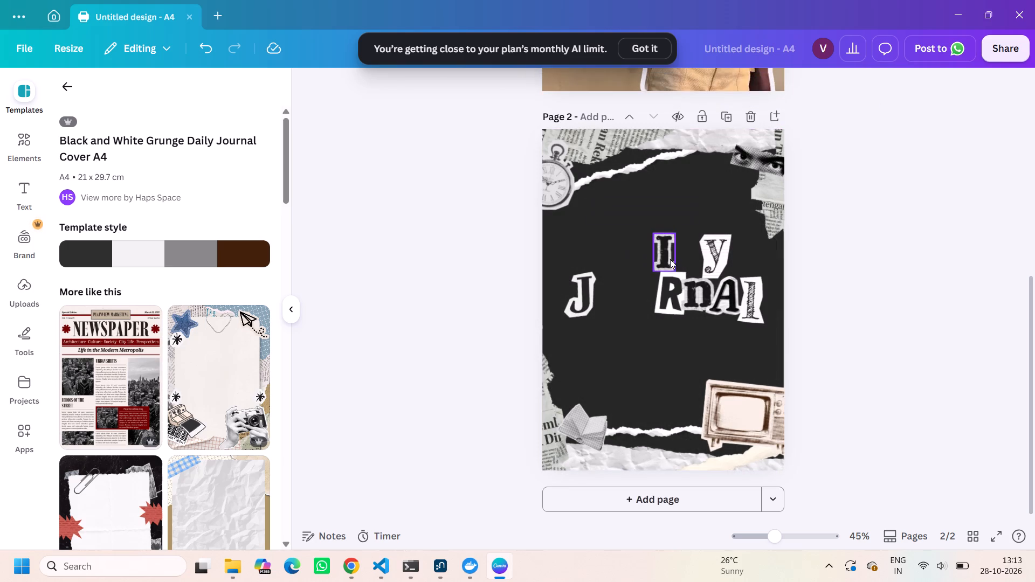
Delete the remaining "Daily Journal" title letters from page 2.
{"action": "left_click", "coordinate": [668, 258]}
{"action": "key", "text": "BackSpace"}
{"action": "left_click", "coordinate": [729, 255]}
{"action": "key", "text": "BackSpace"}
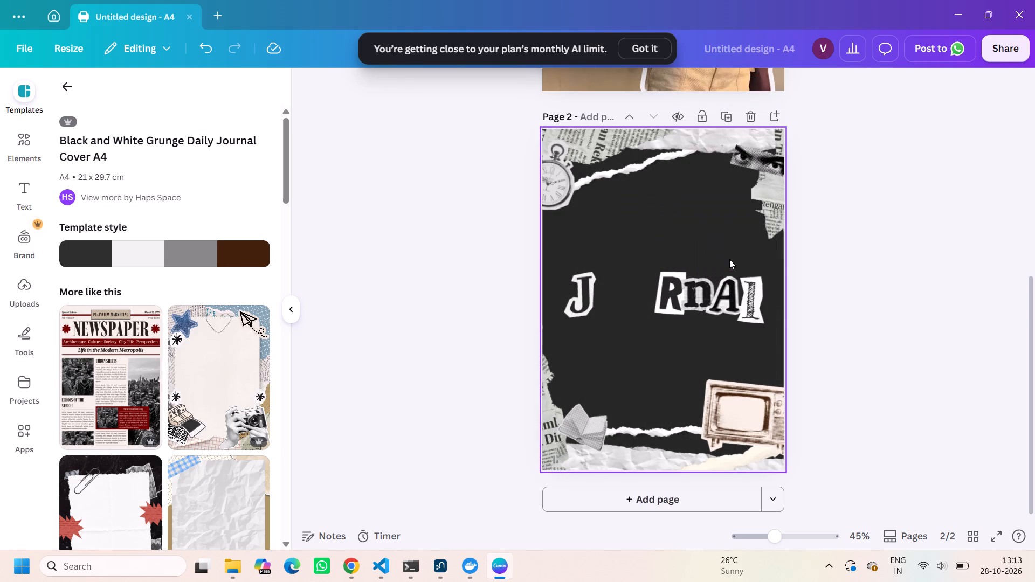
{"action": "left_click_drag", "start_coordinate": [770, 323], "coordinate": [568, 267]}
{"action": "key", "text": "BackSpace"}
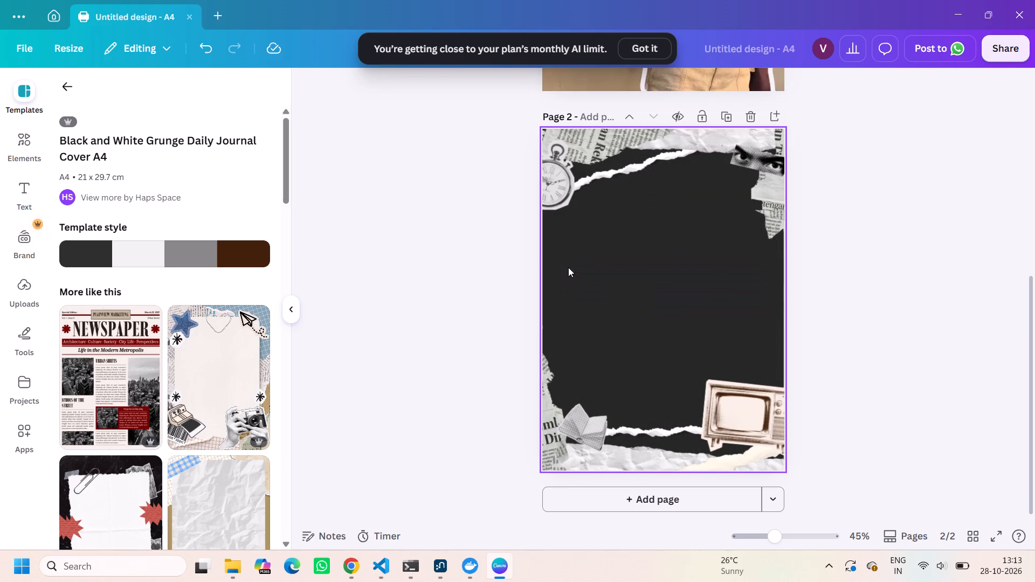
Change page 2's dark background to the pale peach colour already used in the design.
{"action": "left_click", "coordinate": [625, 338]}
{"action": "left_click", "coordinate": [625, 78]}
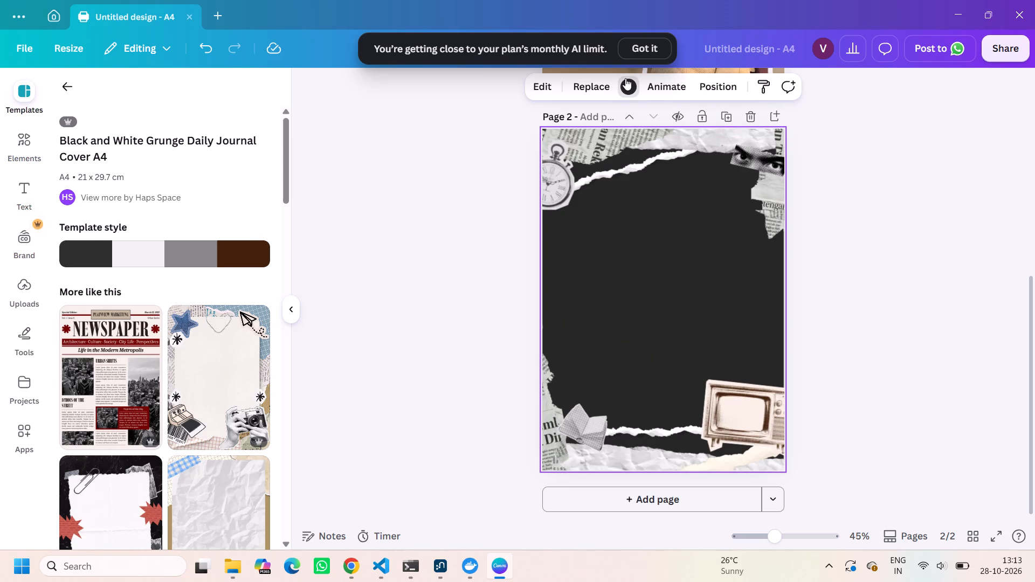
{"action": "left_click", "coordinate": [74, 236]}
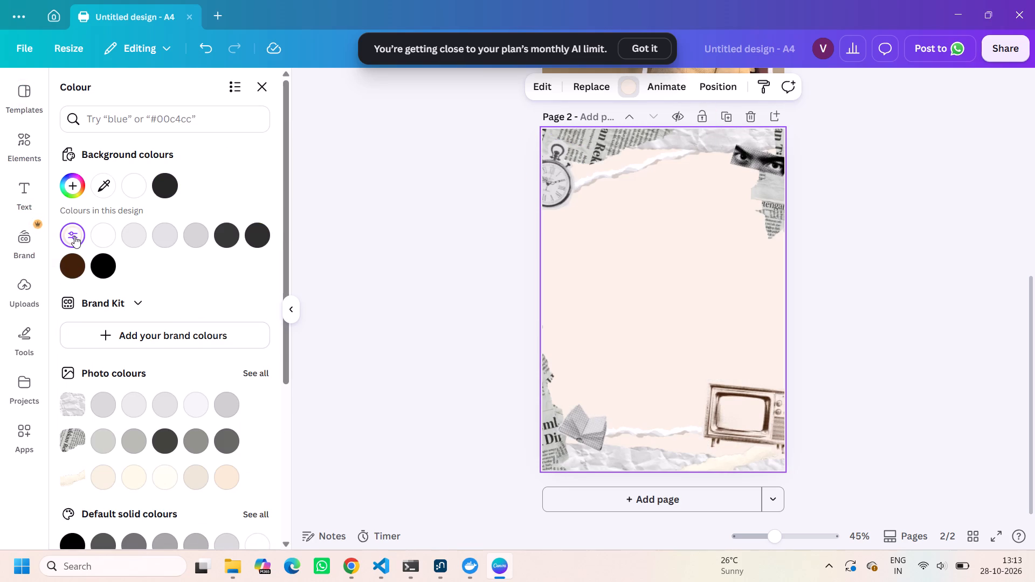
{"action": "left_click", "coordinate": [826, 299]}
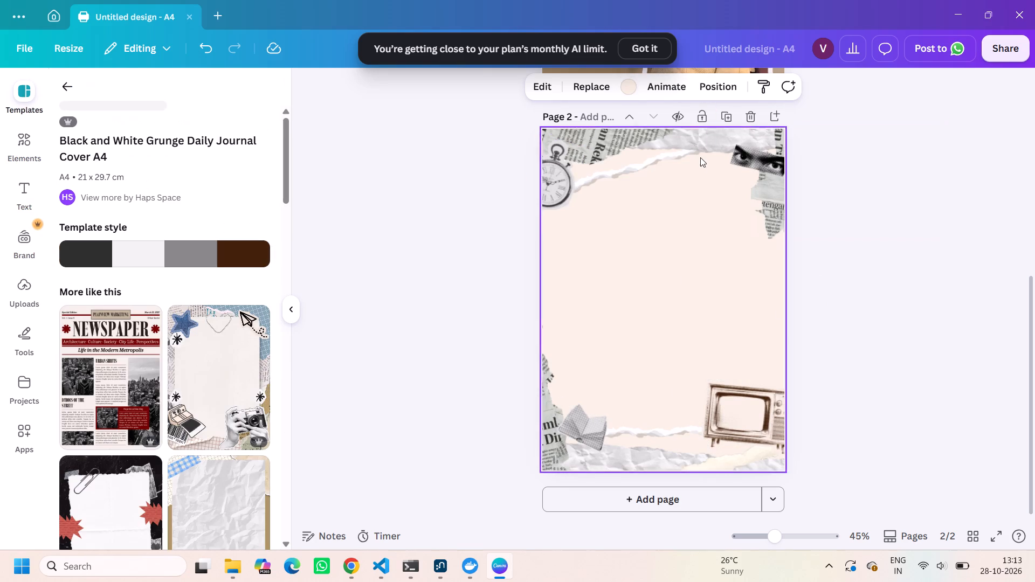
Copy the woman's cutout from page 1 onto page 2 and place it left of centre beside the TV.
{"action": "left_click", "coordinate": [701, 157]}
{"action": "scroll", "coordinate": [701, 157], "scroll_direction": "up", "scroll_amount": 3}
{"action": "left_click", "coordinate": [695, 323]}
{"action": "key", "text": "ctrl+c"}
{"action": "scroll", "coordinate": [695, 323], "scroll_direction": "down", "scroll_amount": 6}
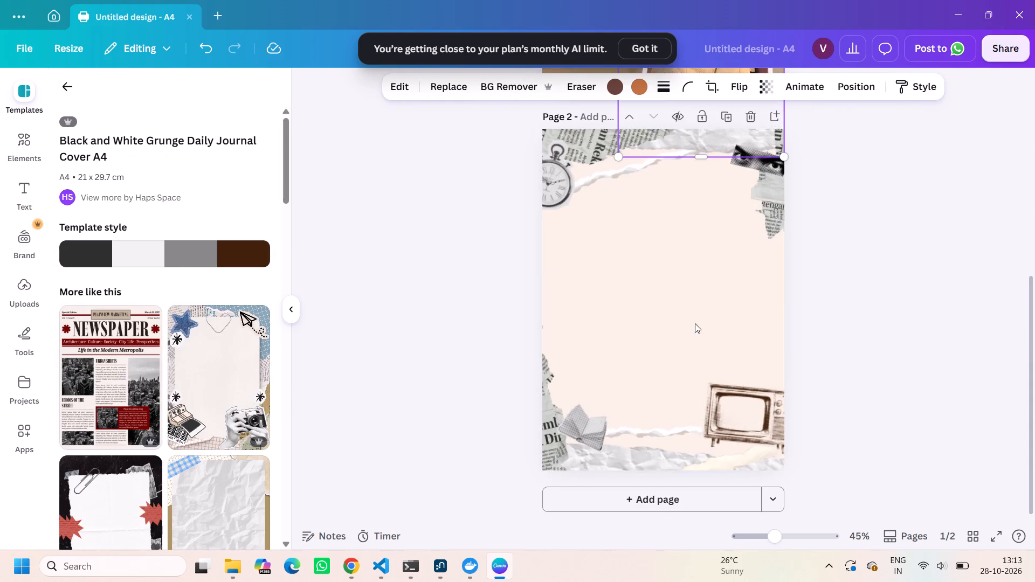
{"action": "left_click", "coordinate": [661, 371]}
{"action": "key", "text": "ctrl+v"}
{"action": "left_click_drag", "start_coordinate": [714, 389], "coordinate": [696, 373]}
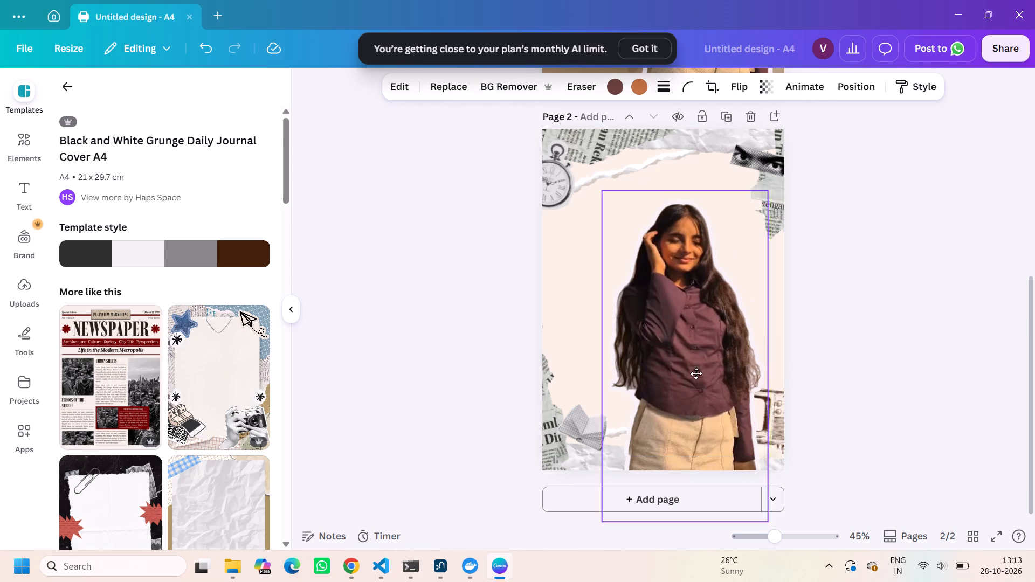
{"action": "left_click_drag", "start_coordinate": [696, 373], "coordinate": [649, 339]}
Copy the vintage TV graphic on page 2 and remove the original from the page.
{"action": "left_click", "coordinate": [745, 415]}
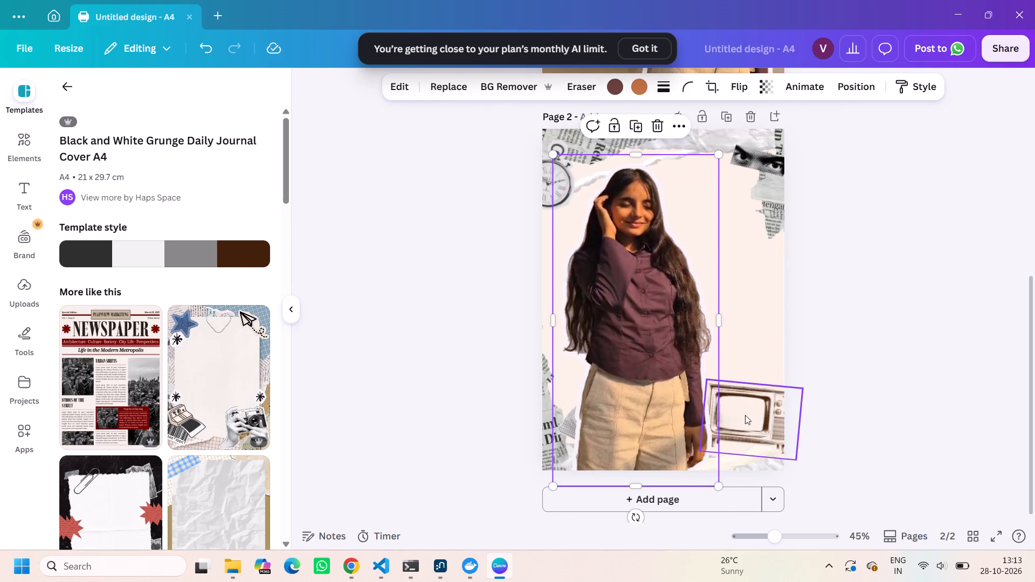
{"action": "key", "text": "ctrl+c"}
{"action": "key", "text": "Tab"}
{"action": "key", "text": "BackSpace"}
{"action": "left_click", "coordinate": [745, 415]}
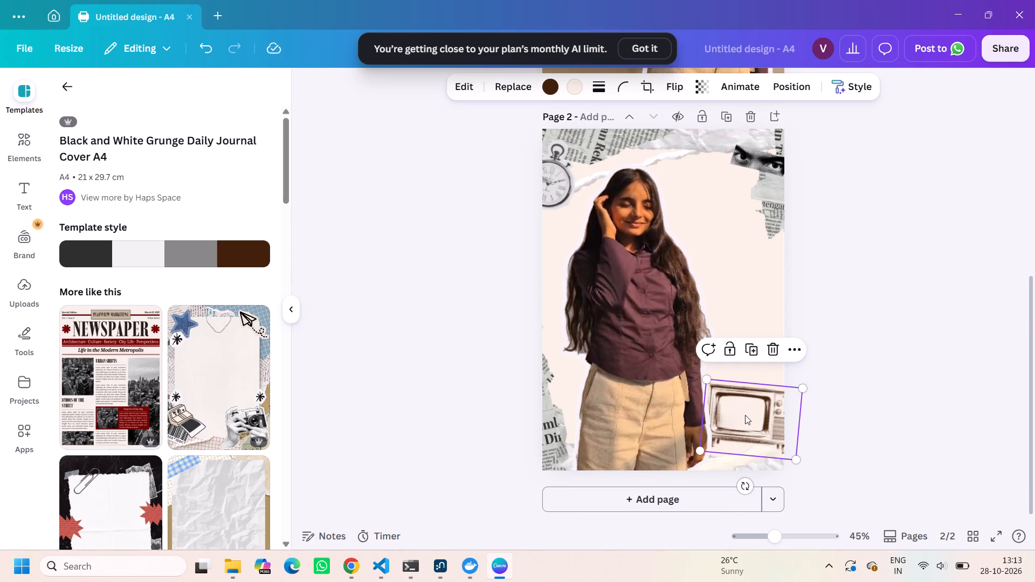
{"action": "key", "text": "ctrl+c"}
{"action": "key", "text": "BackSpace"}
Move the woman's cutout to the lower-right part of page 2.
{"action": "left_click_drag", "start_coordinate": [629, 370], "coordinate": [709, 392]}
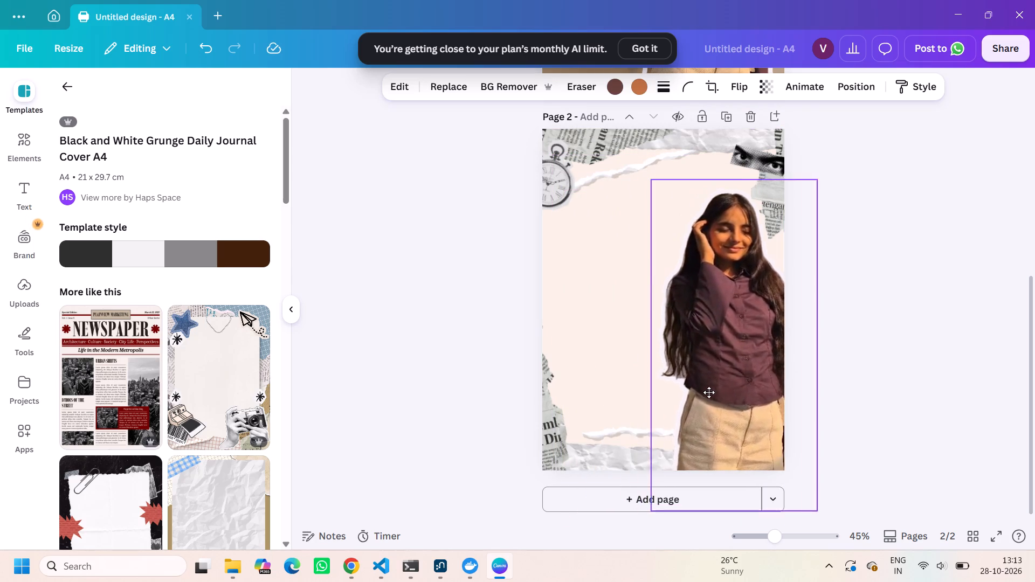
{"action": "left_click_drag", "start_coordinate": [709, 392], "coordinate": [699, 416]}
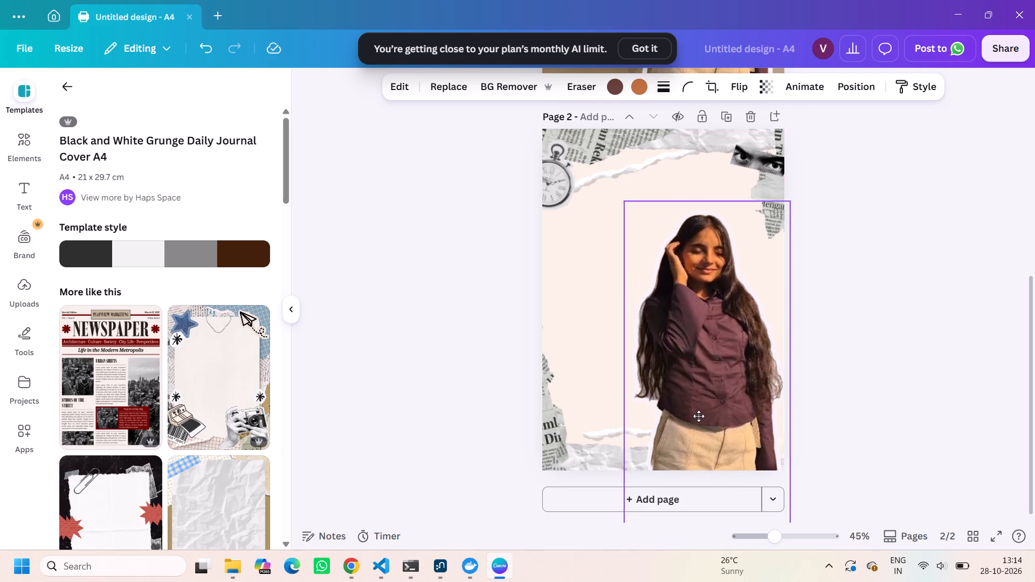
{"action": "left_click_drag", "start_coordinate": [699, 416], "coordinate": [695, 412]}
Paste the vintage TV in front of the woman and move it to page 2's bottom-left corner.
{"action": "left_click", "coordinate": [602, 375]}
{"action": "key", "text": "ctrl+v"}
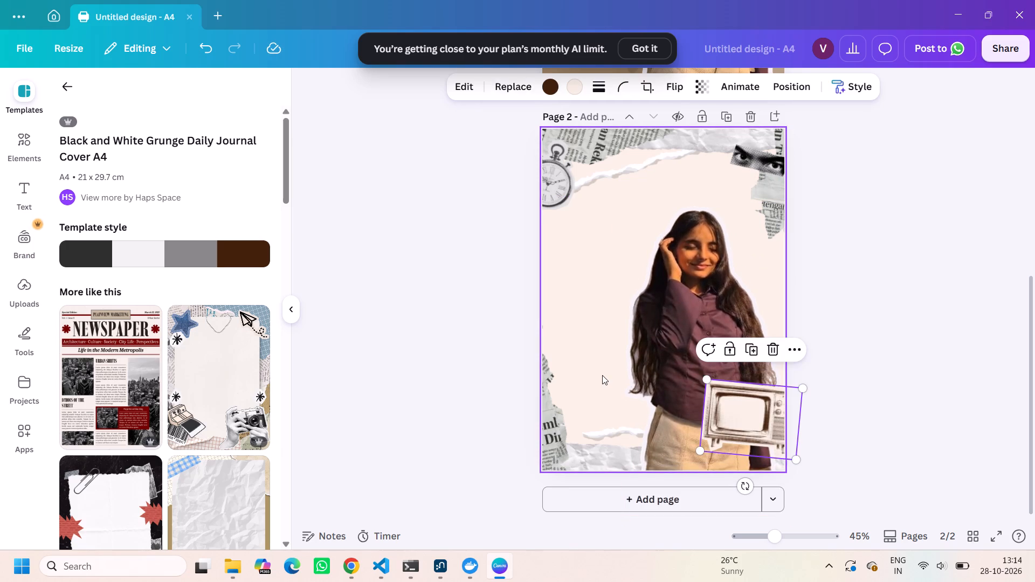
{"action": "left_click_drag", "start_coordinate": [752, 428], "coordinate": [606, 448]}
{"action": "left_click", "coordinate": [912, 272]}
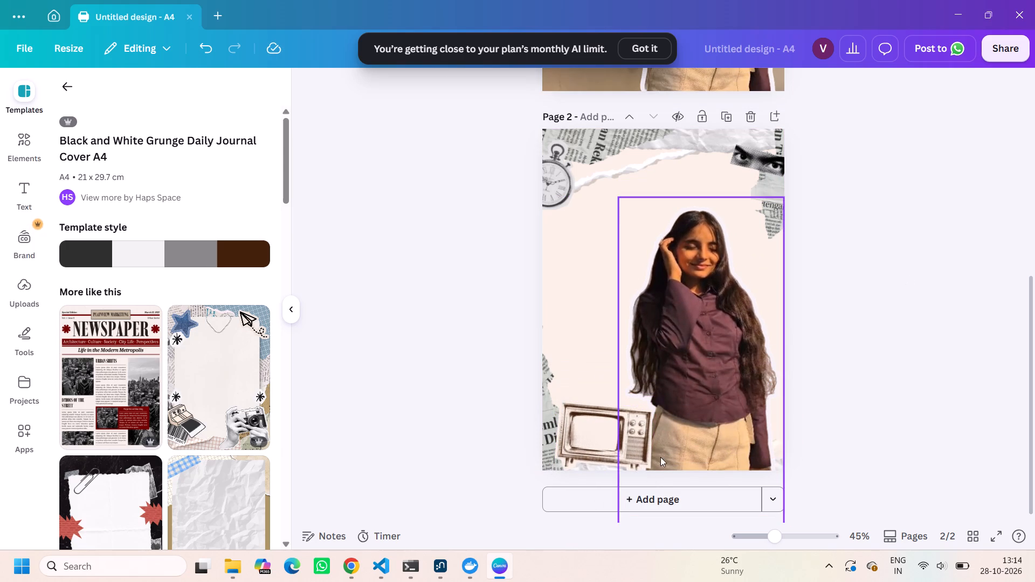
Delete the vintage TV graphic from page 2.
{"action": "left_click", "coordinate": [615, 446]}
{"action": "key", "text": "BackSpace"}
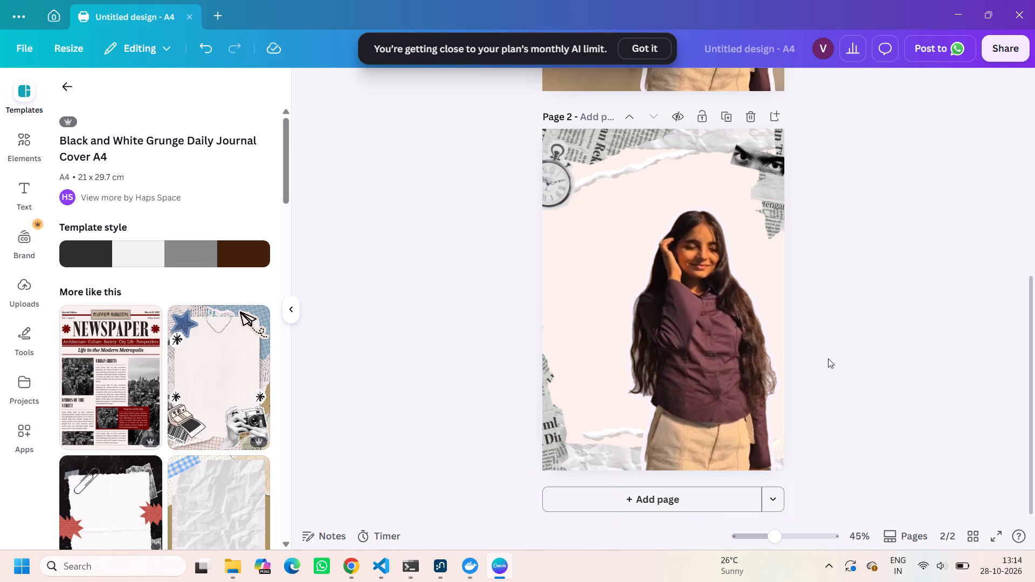
Delete the grunge-template page 2 and add a new blank page in its place.
{"action": "scroll", "coordinate": [696, 265], "scroll_direction": "up", "scroll_amount": 1}
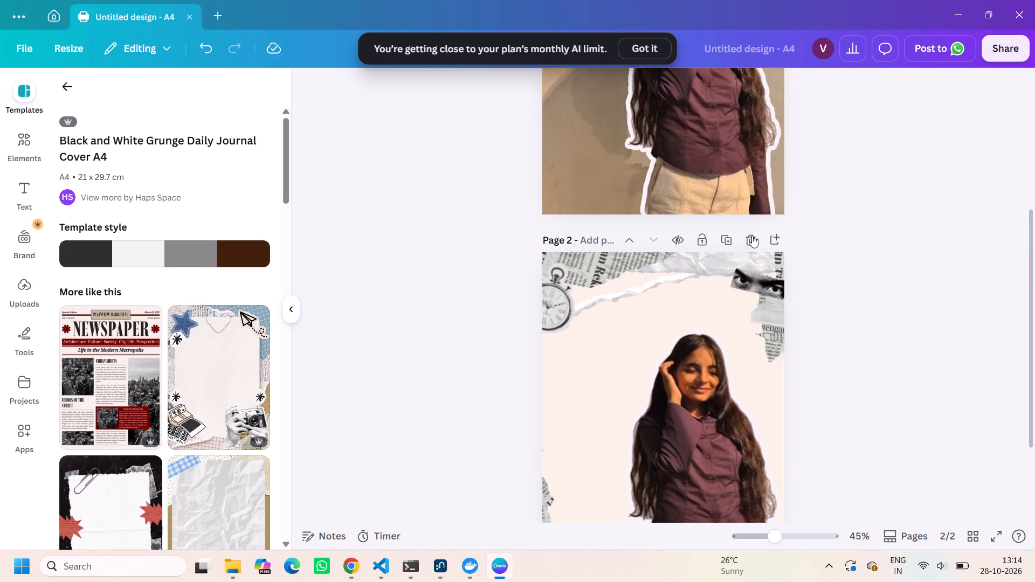
{"action": "left_click", "coordinate": [751, 237]}
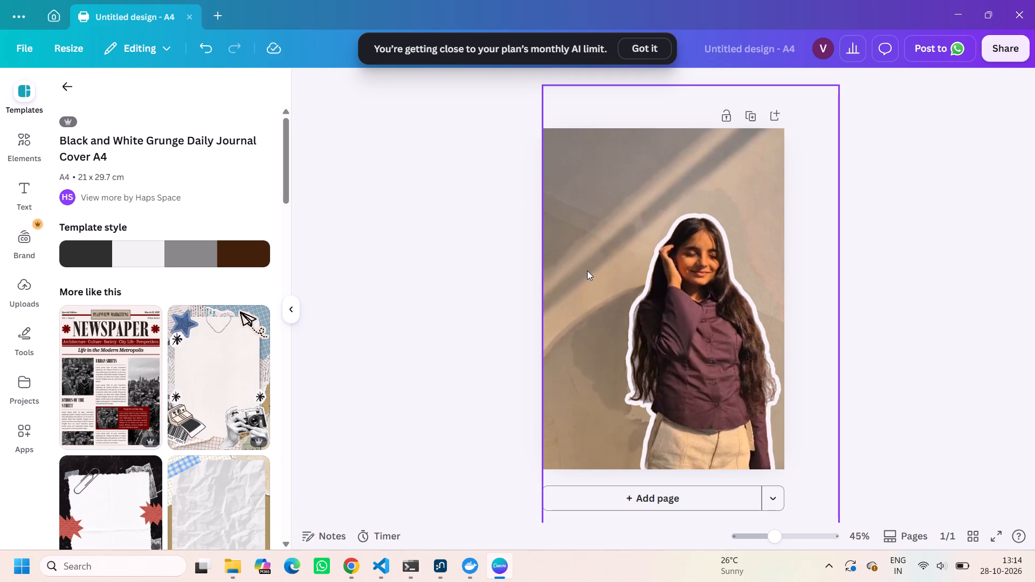
{"action": "scroll", "coordinate": [587, 271], "scroll_direction": "down", "scroll_amount": 2}
{"action": "left_click", "coordinate": [591, 502]}
Find the Black and White Modern Vintage History Newspaper template among the similar designs and apply it to page 2.
{"action": "scroll", "coordinate": [698, 186], "scroll_direction": "up", "scroll_amount": 5}
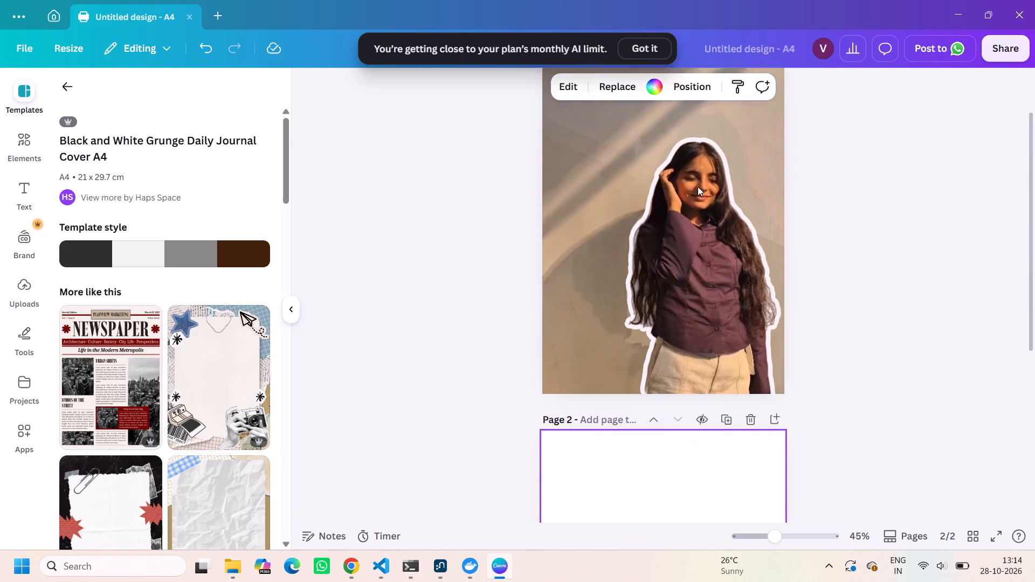
{"action": "scroll", "coordinate": [611, 515], "scroll_direction": "down", "scroll_amount": 1}
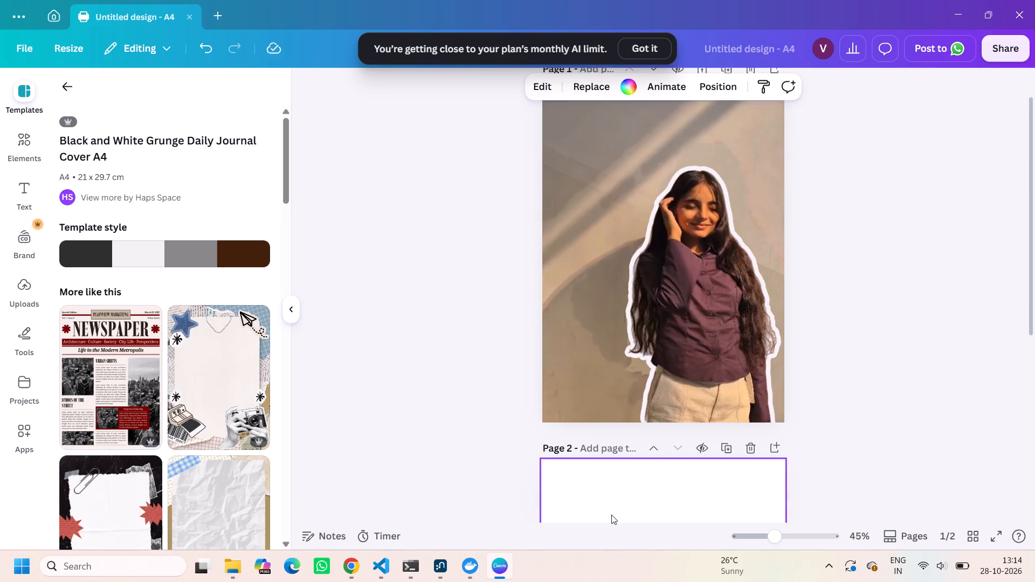
{"action": "scroll", "coordinate": [611, 515], "scroll_direction": "down", "scroll_amount": 2}
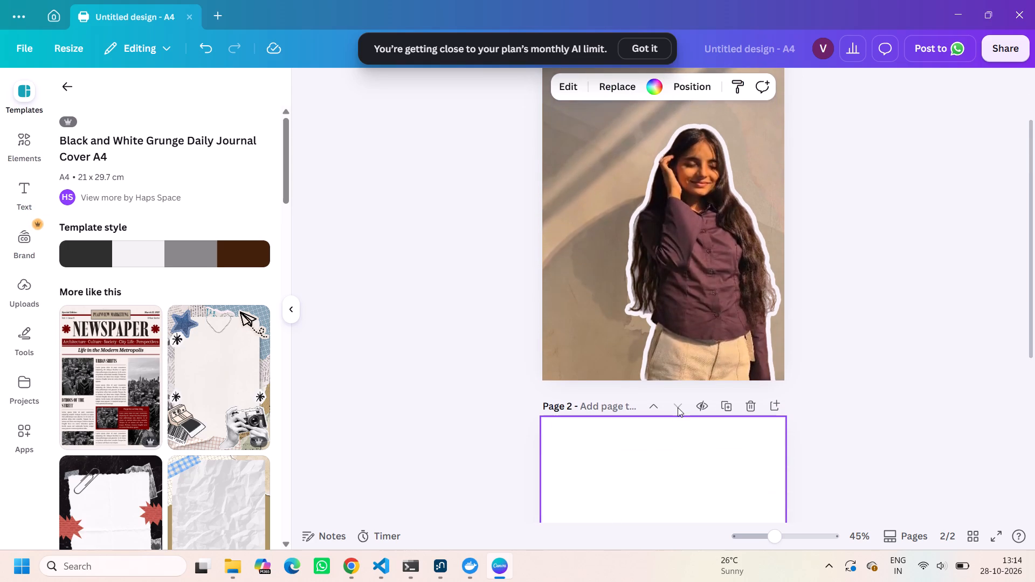
{"action": "scroll", "coordinate": [236, 359], "scroll_direction": "down", "scroll_amount": 3}
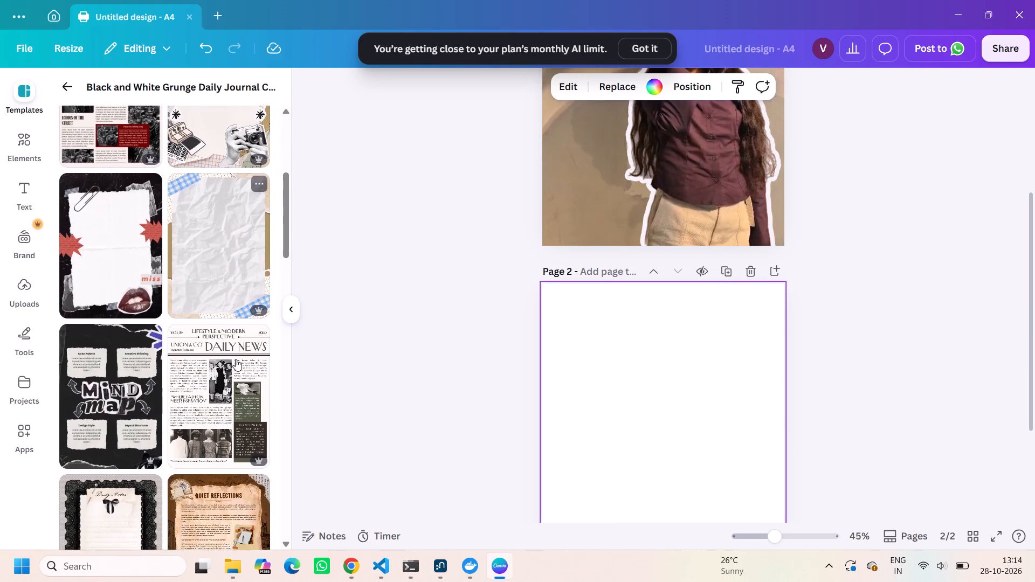
{"action": "scroll", "coordinate": [236, 359], "scroll_direction": "down", "scroll_amount": 2}
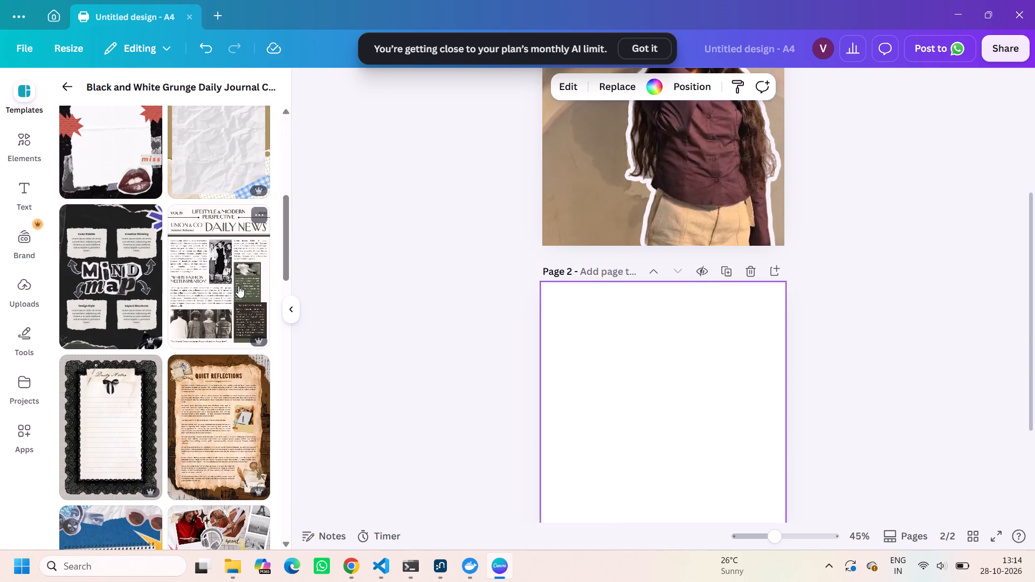
{"action": "left_click", "coordinate": [235, 285]}
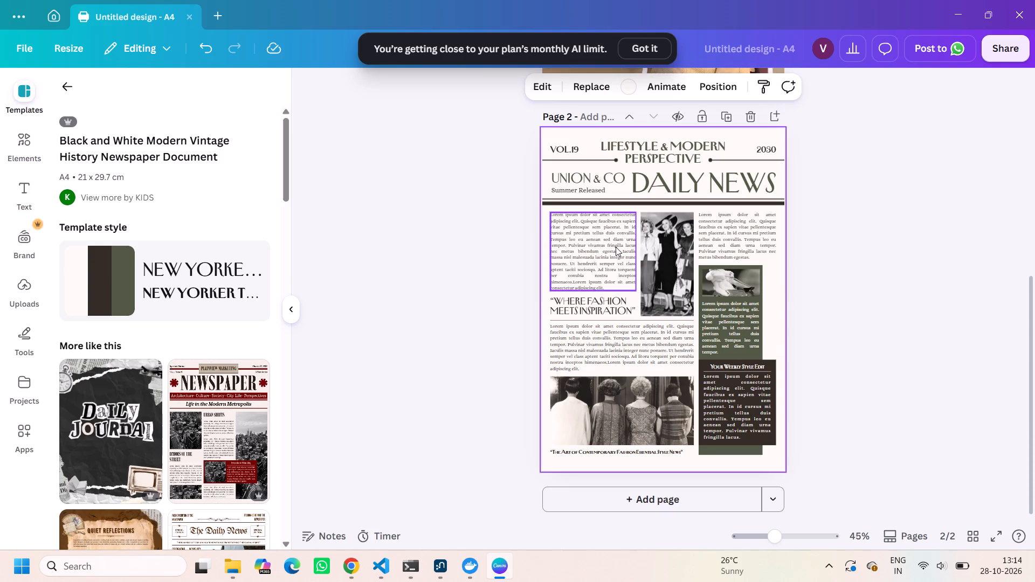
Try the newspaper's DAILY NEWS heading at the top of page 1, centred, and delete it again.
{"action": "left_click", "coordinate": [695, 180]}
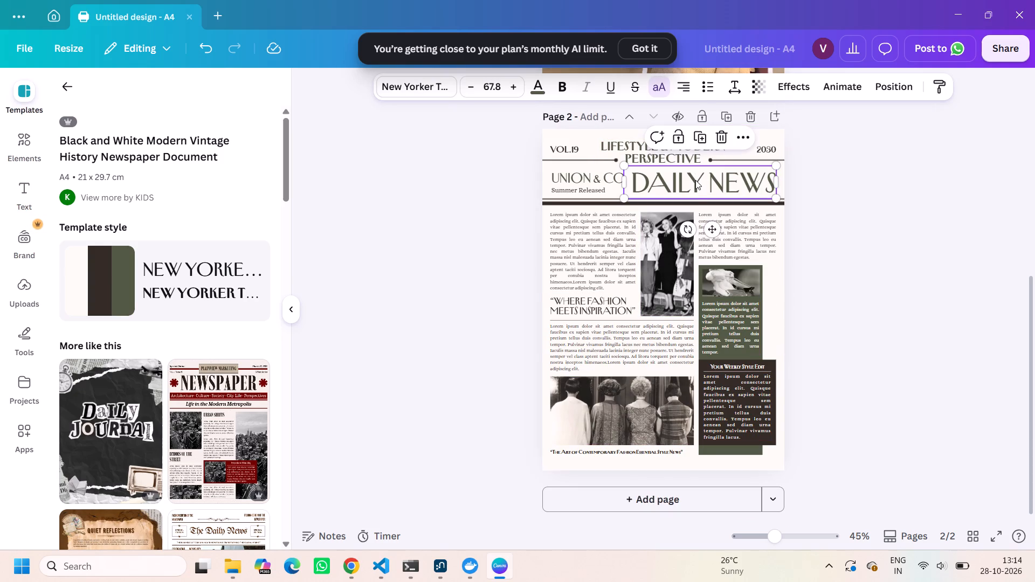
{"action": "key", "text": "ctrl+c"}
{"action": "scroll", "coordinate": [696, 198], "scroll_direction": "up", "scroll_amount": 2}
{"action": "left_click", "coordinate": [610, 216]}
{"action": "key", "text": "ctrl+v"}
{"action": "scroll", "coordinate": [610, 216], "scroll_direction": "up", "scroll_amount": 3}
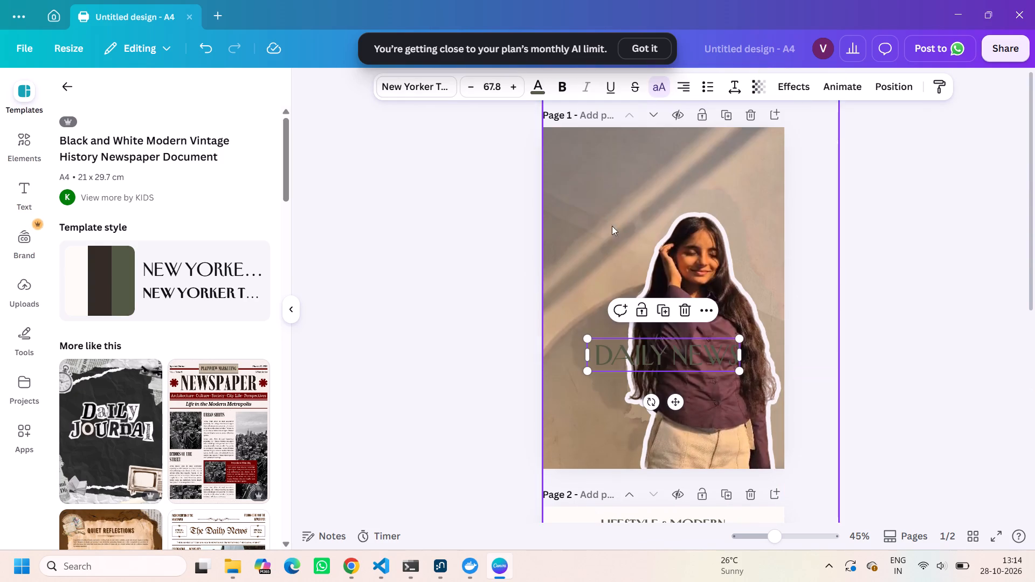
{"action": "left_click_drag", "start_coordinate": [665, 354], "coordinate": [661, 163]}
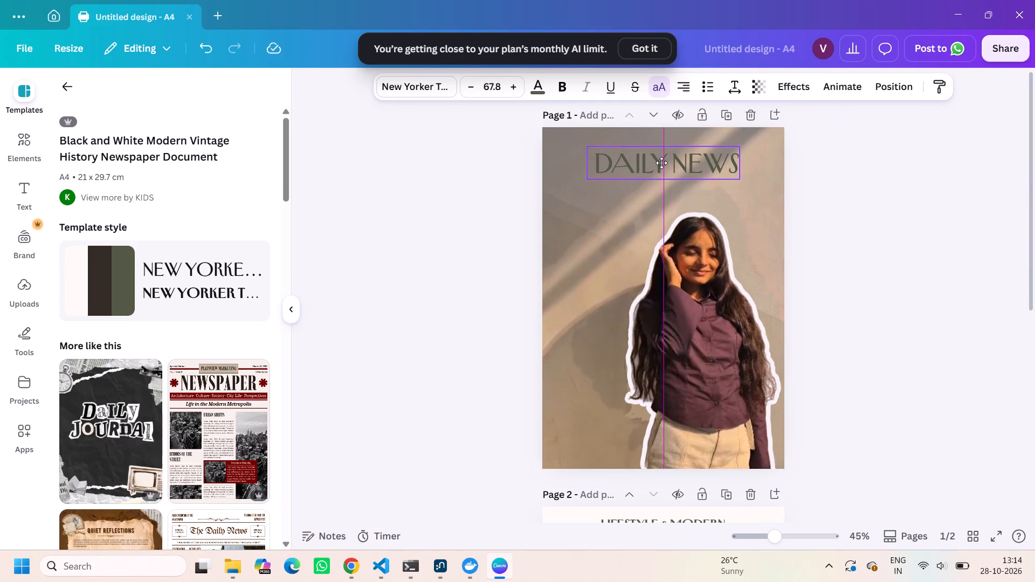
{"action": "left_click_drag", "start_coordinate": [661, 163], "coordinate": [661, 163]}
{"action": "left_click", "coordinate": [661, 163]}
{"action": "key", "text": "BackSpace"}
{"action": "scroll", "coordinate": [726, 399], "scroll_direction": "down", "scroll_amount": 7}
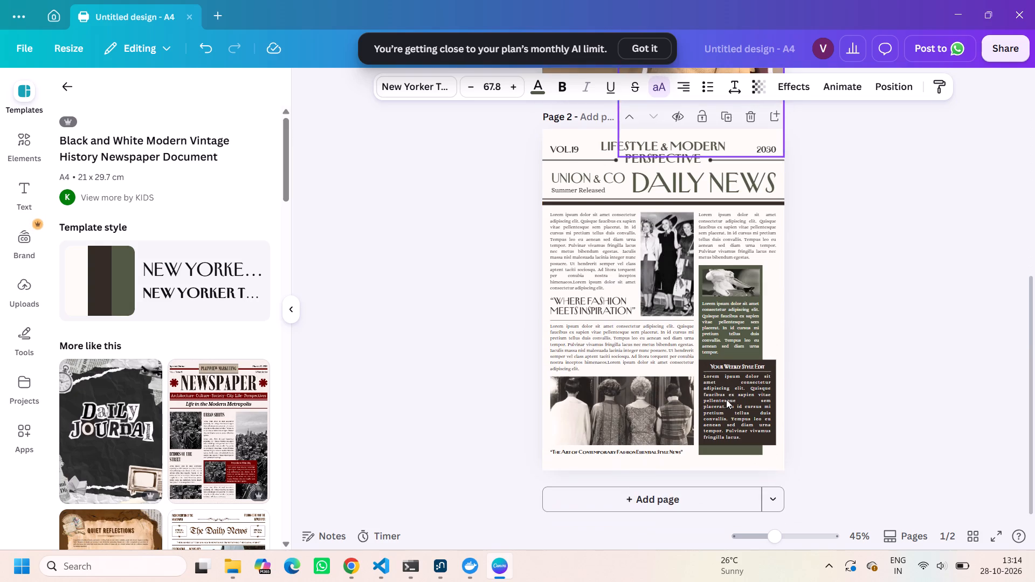
Copy page 2's whole newspaper masthead, including the volume, year, tagline, rule and DAILY NEWS title, to the top of page 1.
{"action": "left_click", "coordinate": [804, 288]}
{"action": "left_click_drag", "start_coordinate": [824, 194], "coordinate": [520, 134]}
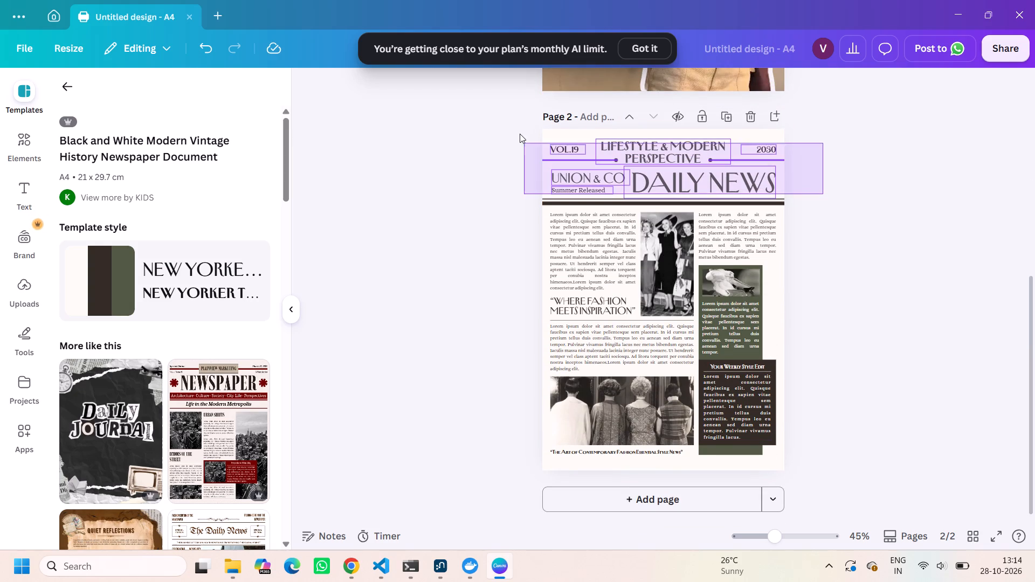
{"action": "left_click_drag", "start_coordinate": [520, 134], "coordinate": [519, 133]}
{"action": "key", "text": "ctrl+c"}
{"action": "scroll", "coordinate": [519, 133], "scroll_direction": "up", "scroll_amount": 3}
{"action": "scroll", "coordinate": [597, 158], "scroll_direction": "up", "scroll_amount": 1}
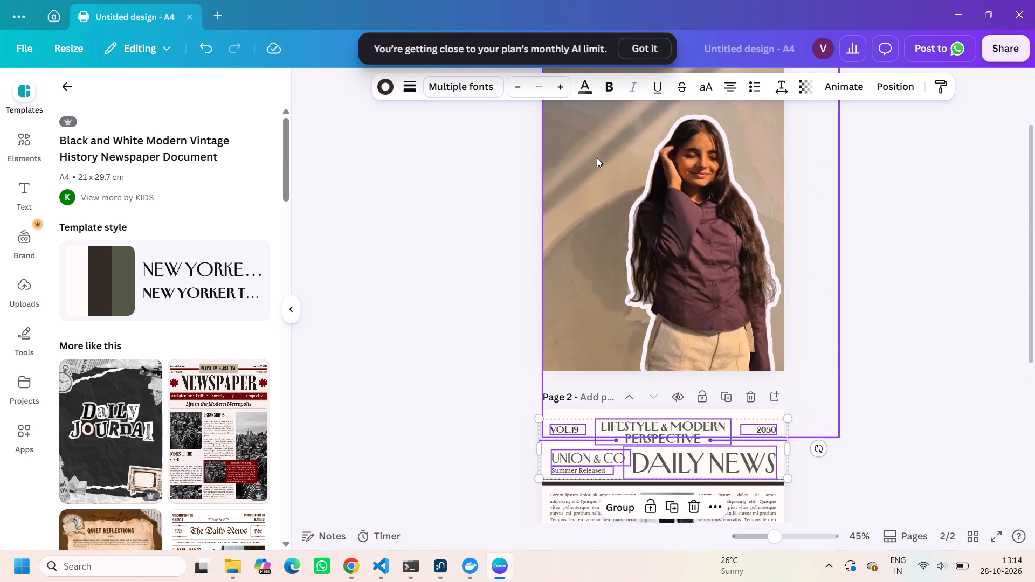
{"action": "scroll", "coordinate": [597, 158], "scroll_direction": "up", "scroll_amount": 1}
{"action": "left_click", "coordinate": [617, 182]}
{"action": "key", "text": "ctrl+v"}
{"action": "left_click", "coordinate": [834, 231]}
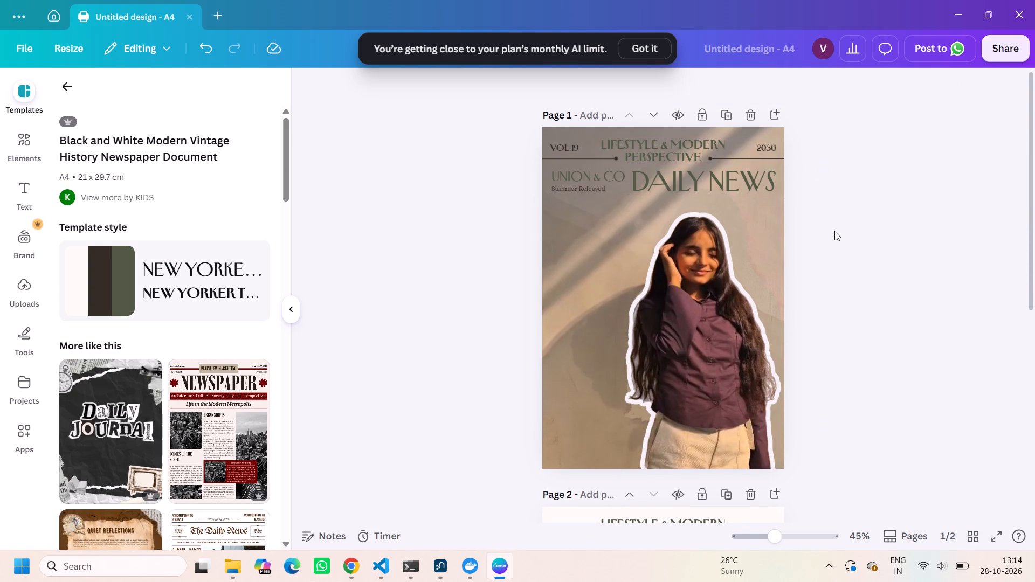
Copy page 2's upper-left article block, with both paragraphs, the "Where Fashion Meets Inspiration" headline and the women's photo, onto page 1.
{"action": "scroll", "coordinate": [832, 279], "scroll_direction": "down", "scroll_amount": 3}
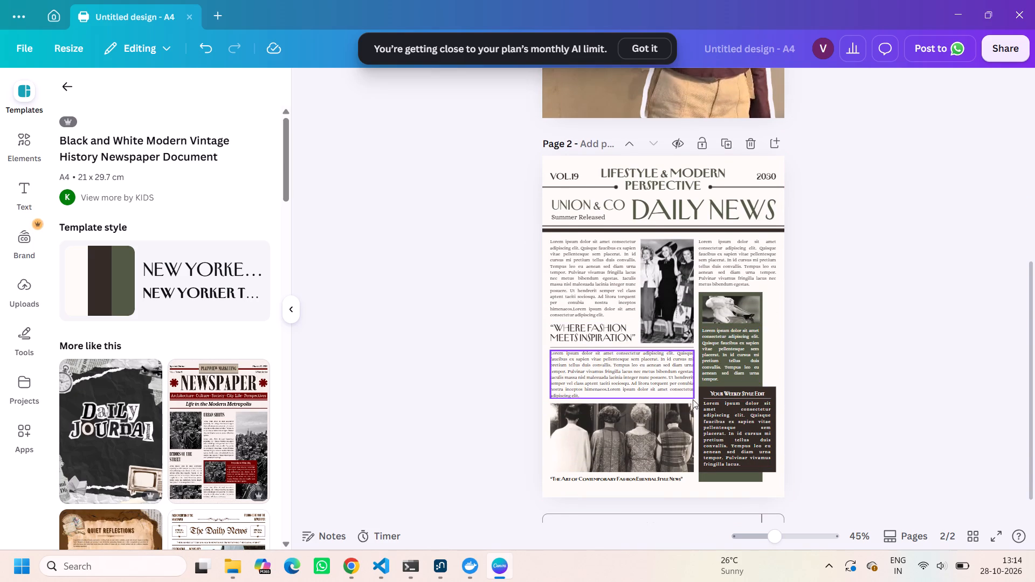
{"action": "left_click_drag", "start_coordinate": [696, 401], "coordinate": [538, 238]}
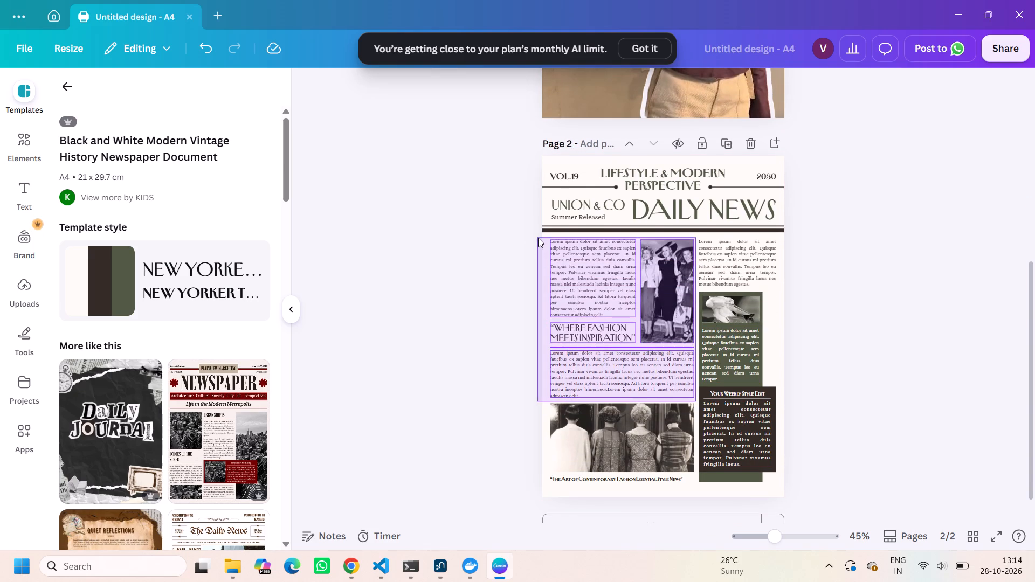
{"action": "key", "text": "ctrl+c"}
{"action": "scroll", "coordinate": [538, 238], "scroll_direction": "up", "scroll_amount": 4}
{"action": "left_click", "coordinate": [586, 253]}
{"action": "key", "text": "ctrl+v"}
{"action": "scroll", "coordinate": [586, 253], "scroll_direction": "up", "scroll_amount": 1}
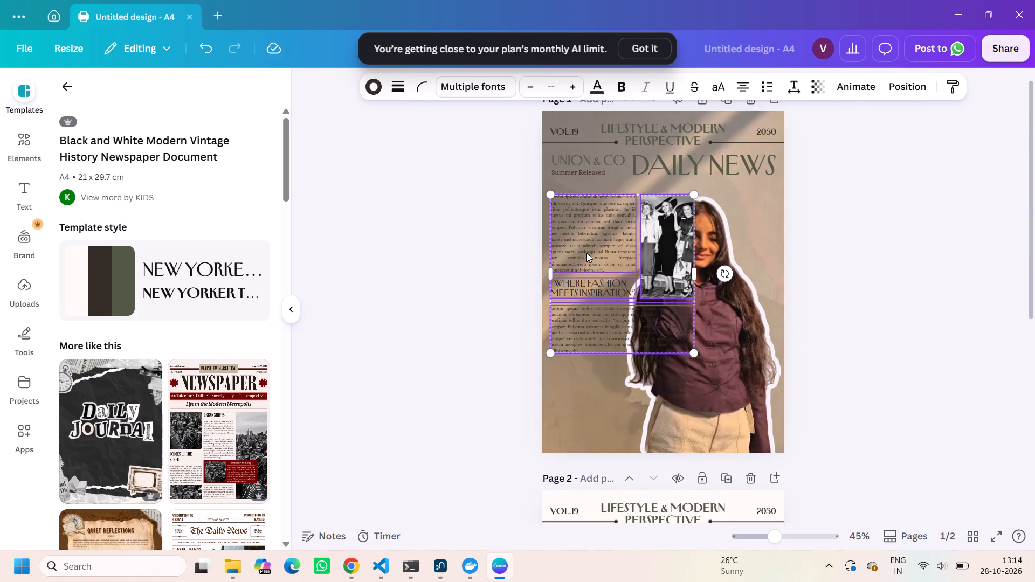
{"action": "scroll", "coordinate": [586, 253], "scroll_direction": "up", "scroll_amount": 1}
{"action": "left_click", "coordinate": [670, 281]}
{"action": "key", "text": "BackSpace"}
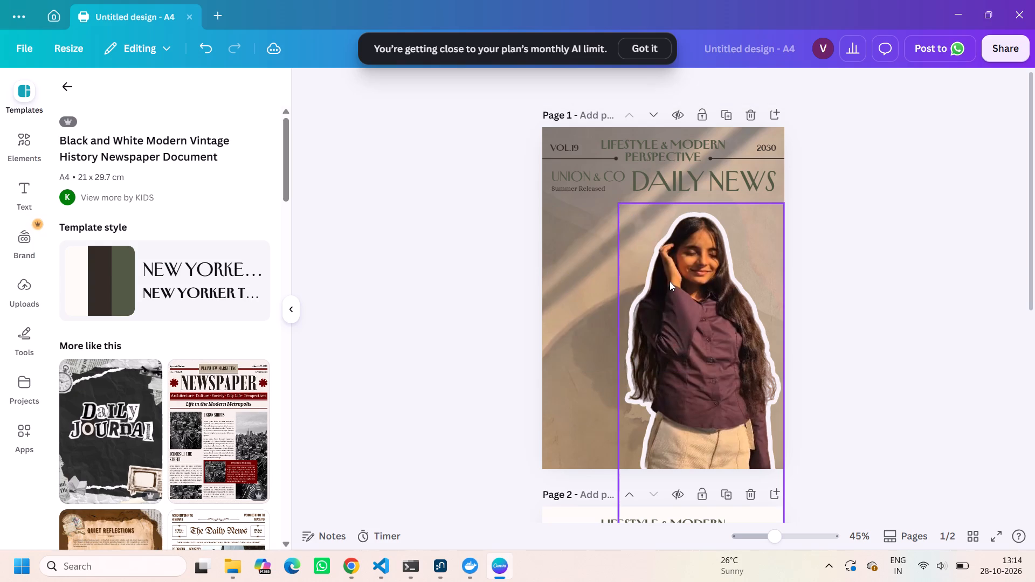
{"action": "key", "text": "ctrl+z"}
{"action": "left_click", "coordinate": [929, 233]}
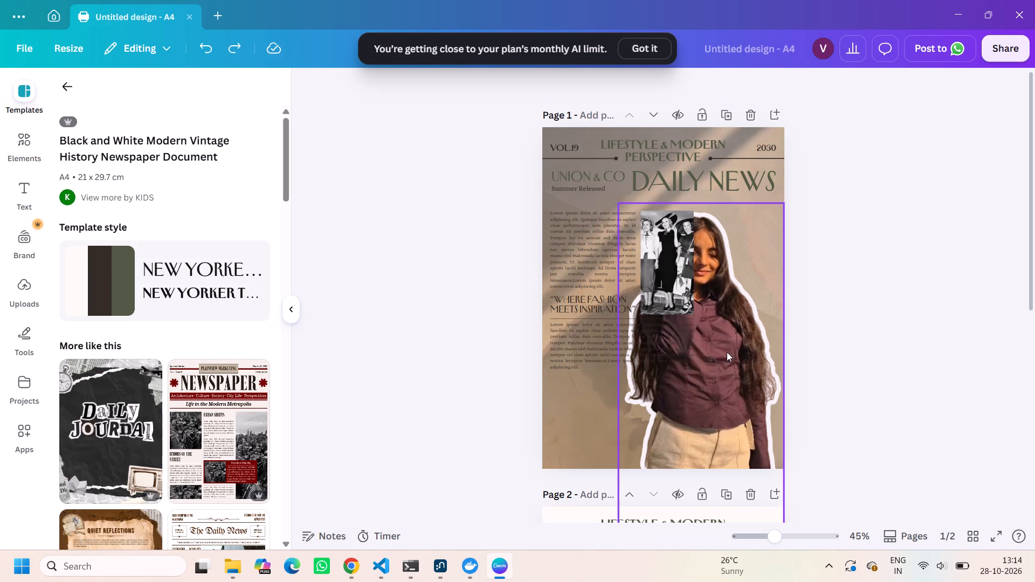
Delete only the pasted black-and-white photo and its empty frame from page 1, keeping the article text.
{"action": "left_click", "coordinate": [920, 286]}
{"action": "left_click", "coordinate": [658, 253]}
{"action": "key", "text": "BackSpace"}
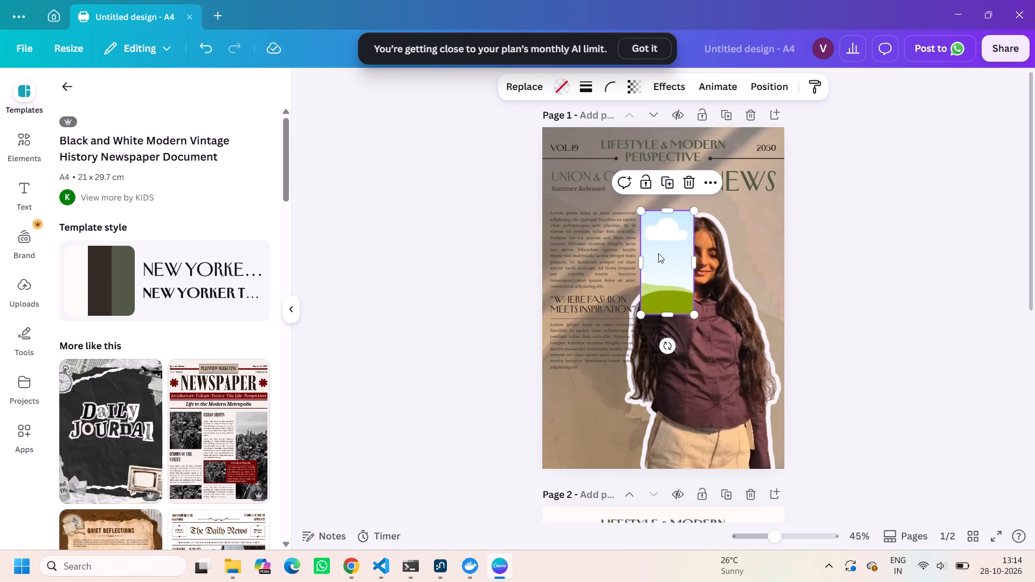
{"action": "key", "text": "BackSpace"}
Nudge the woman's cutout slightly up and to the right on page 1.
{"action": "left_click_drag", "start_coordinate": [679, 300], "coordinate": [688, 292]}
{"action": "left_click", "coordinate": [972, 247]}
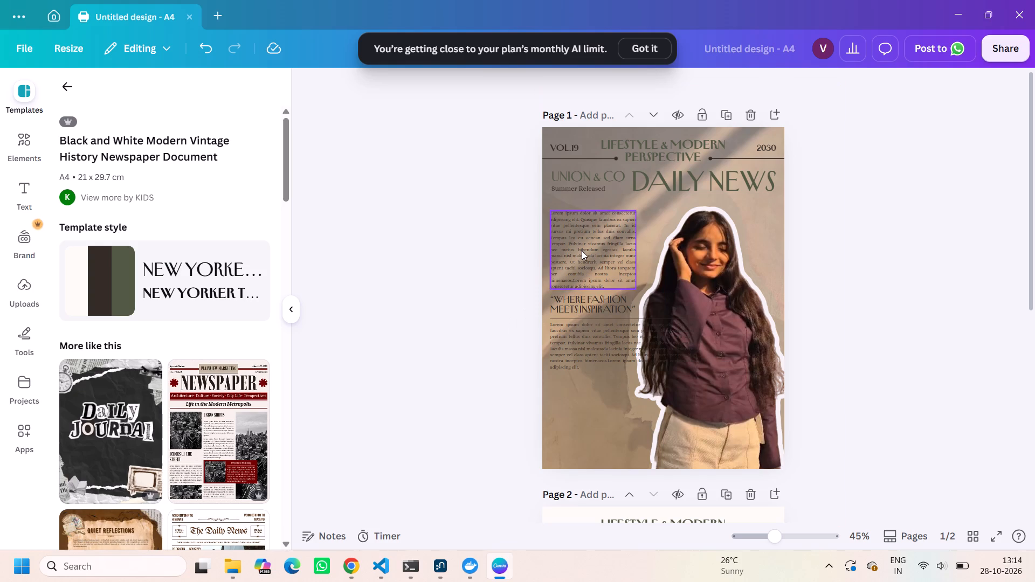
Move both paragraphs and the headline up beneath the masthead, narrowing the lower paragraph to the upper one's column width.
{"action": "left_click_drag", "start_coordinate": [583, 252], "coordinate": [579, 242]}
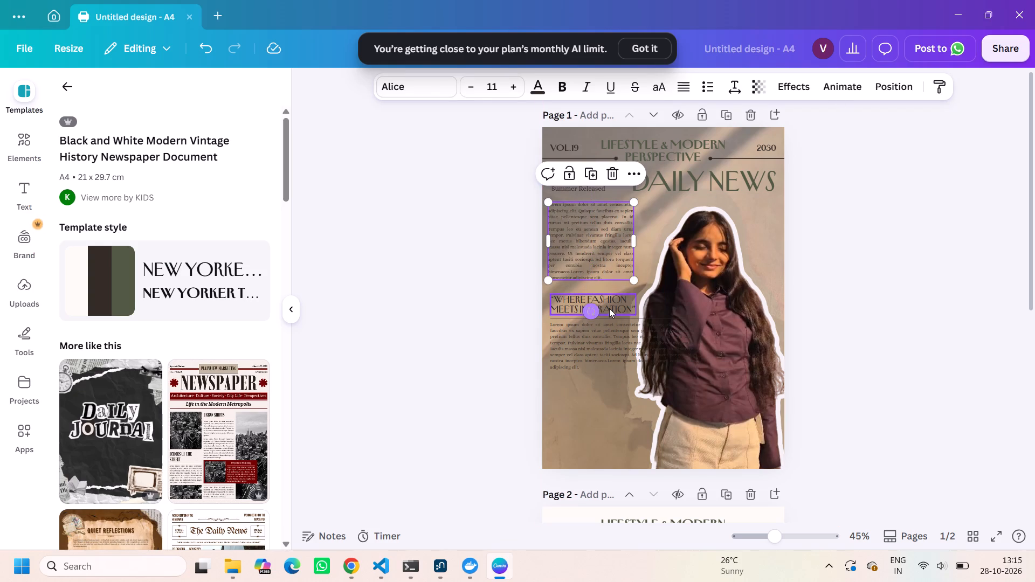
{"action": "left_click_drag", "start_coordinate": [609, 308], "coordinate": [603, 300]}
{"action": "left_click_drag", "start_coordinate": [610, 343], "coordinate": [605, 339]}
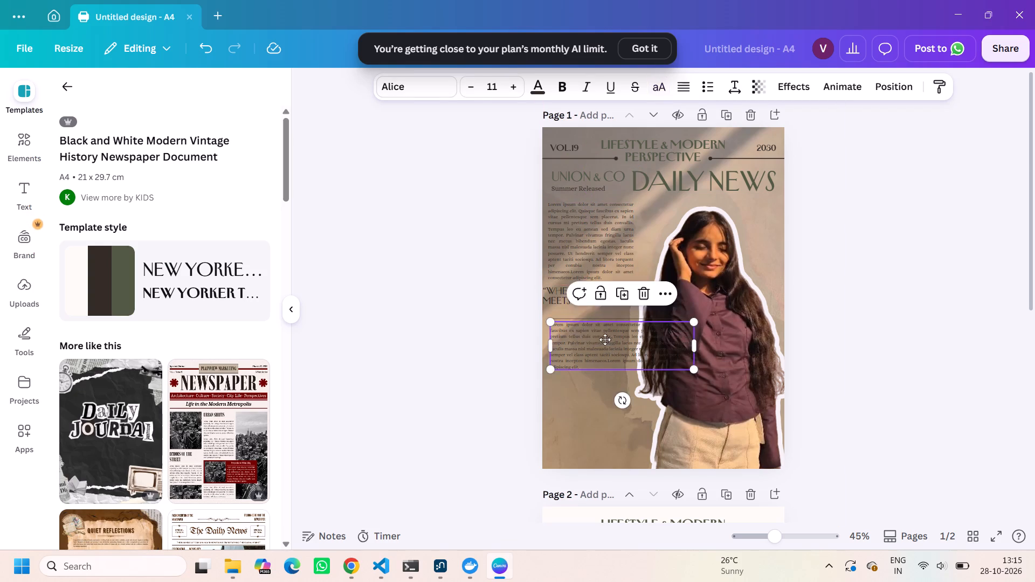
{"action": "left_click_drag", "start_coordinate": [605, 339], "coordinate": [606, 332]}
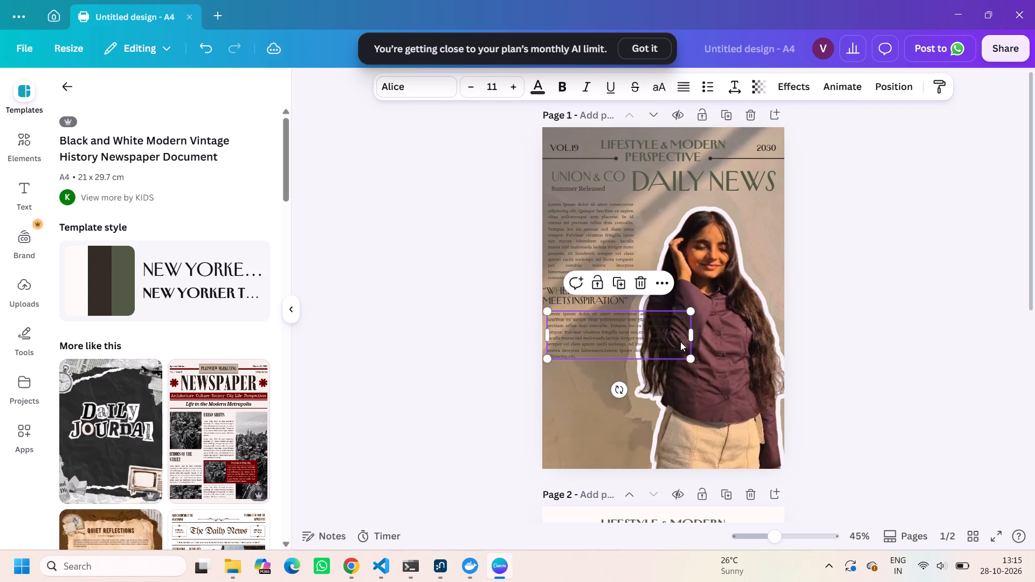
{"action": "left_click_drag", "start_coordinate": [692, 335], "coordinate": [637, 343]}
{"action": "left_click", "coordinate": [716, 358]}
Widen the upper paragraph to about 15 cm so it runs across the woman's head, and shift it to the page's left edge.
{"action": "left_click", "coordinate": [609, 253]}
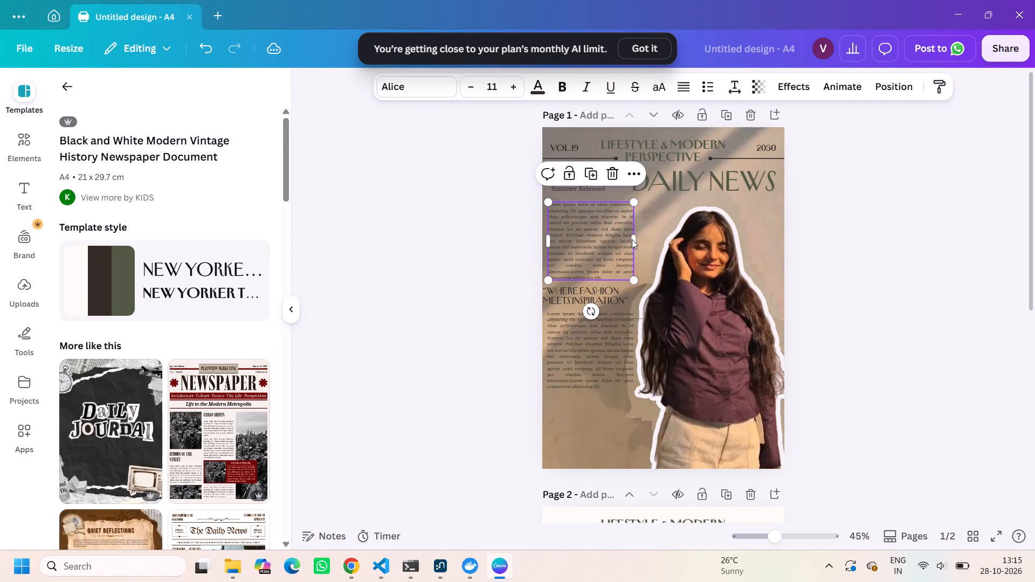
{"action": "left_click", "coordinate": [632, 239]}
{"action": "double_click", "coordinate": [653, 229]}
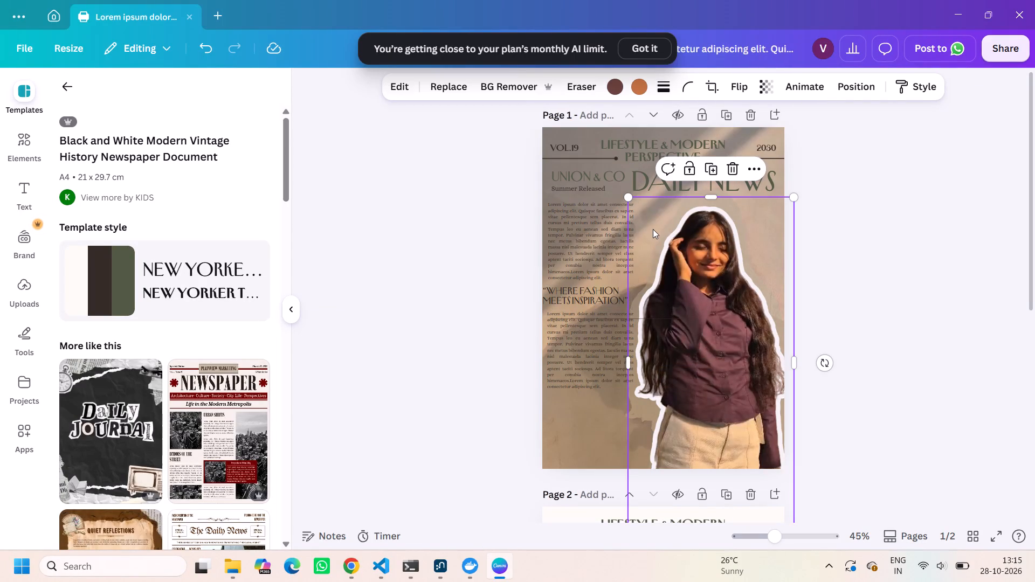
{"action": "left_click", "coordinate": [598, 246]}
{"action": "left_click", "coordinate": [1007, 239]}
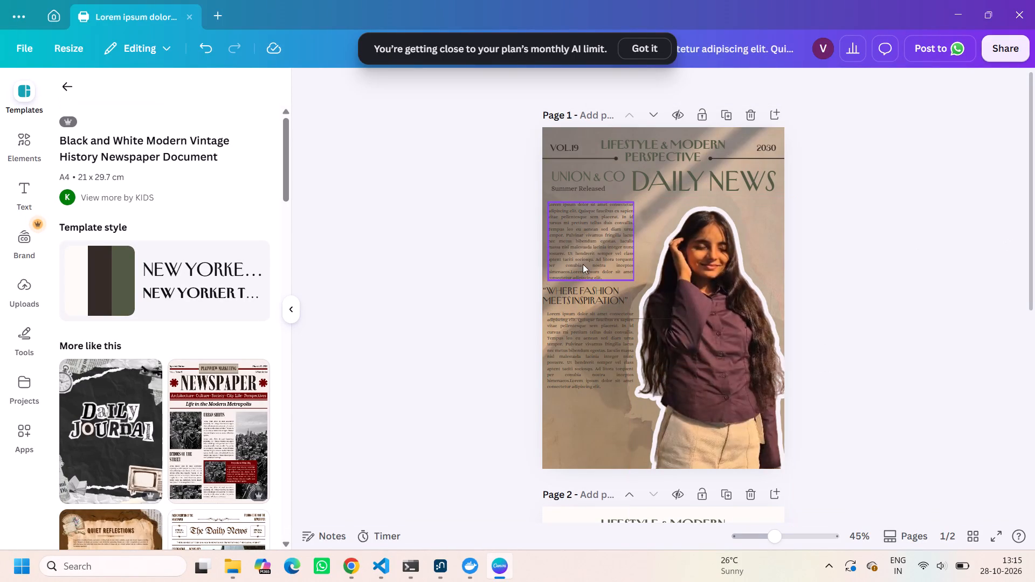
{"action": "left_click", "coordinate": [588, 248]}
{"action": "left_click_drag", "start_coordinate": [636, 242], "coordinate": [726, 243]}
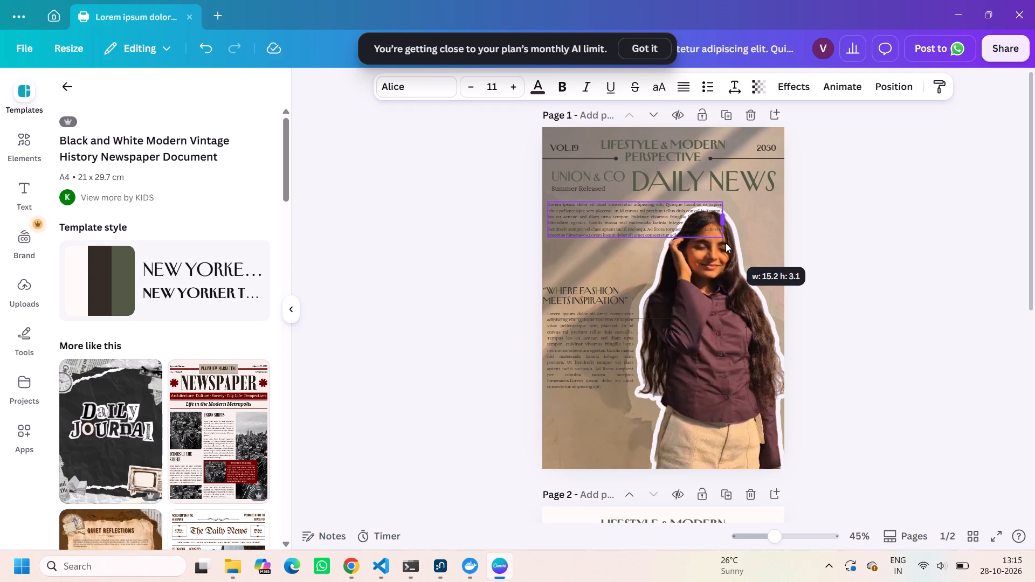
{"action": "left_click_drag", "start_coordinate": [726, 243], "coordinate": [648, 259]}
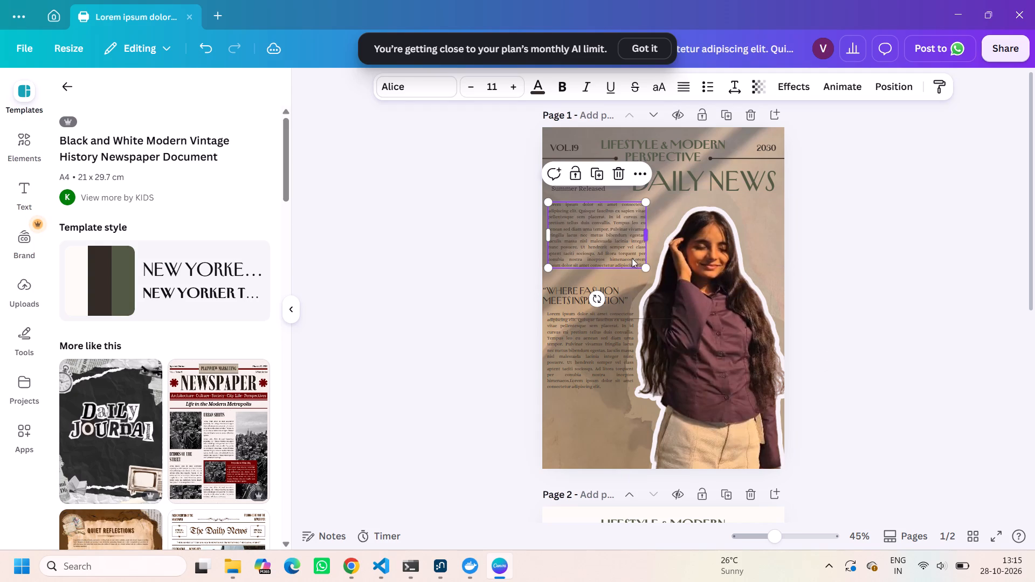
{"action": "left_click_drag", "start_coordinate": [646, 232], "coordinate": [674, 230]}
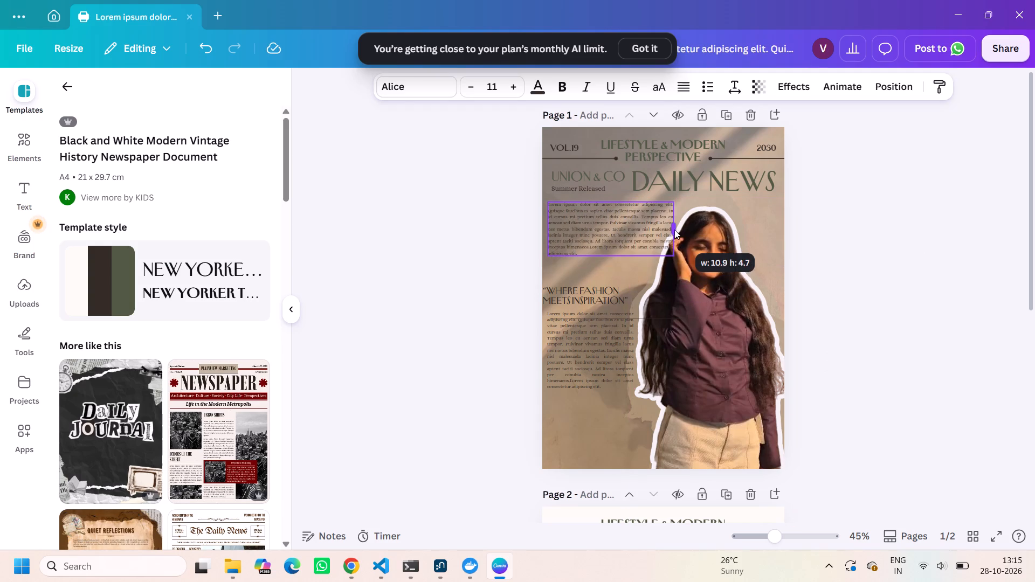
{"action": "left_click_drag", "start_coordinate": [674, 230], "coordinate": [721, 233]}
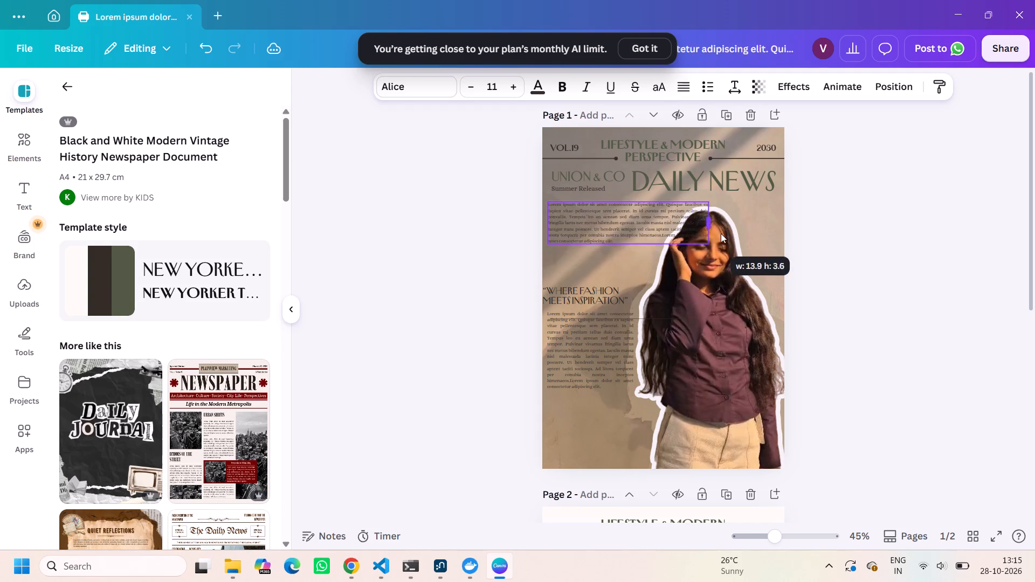
{"action": "left_click_drag", "start_coordinate": [721, 233], "coordinate": [726, 233]}
{"action": "left_click_drag", "start_coordinate": [630, 221], "coordinate": [625, 221]}
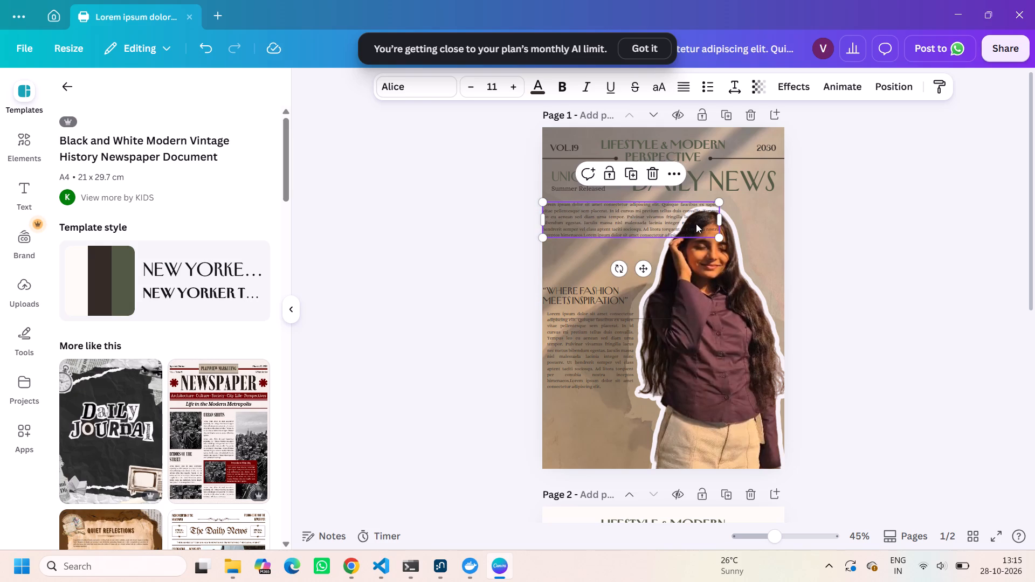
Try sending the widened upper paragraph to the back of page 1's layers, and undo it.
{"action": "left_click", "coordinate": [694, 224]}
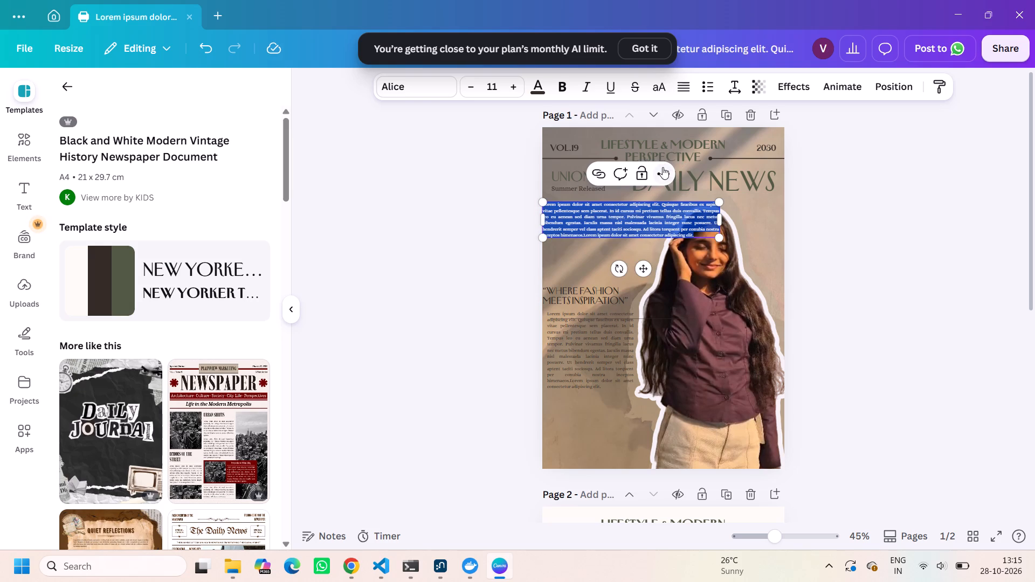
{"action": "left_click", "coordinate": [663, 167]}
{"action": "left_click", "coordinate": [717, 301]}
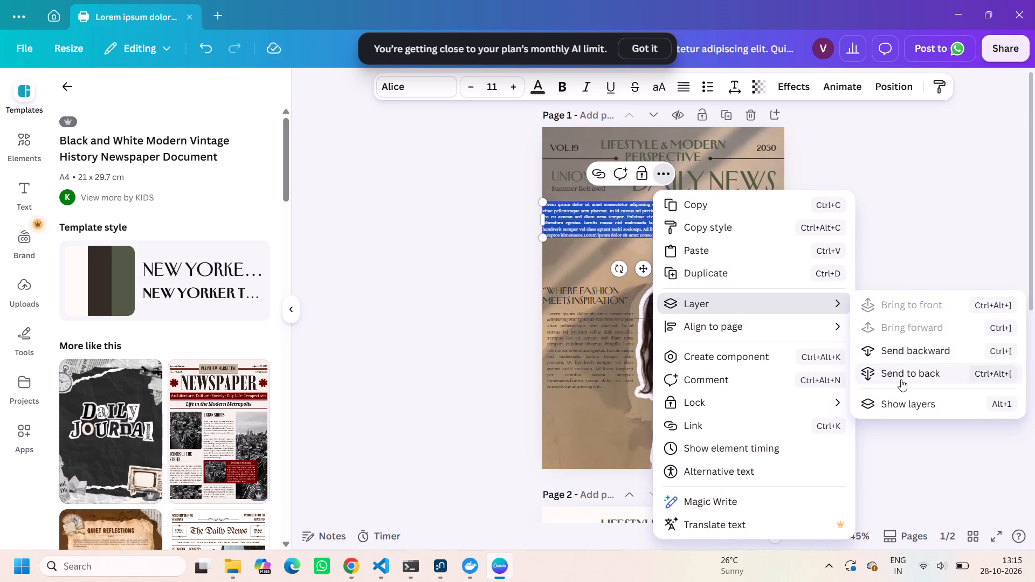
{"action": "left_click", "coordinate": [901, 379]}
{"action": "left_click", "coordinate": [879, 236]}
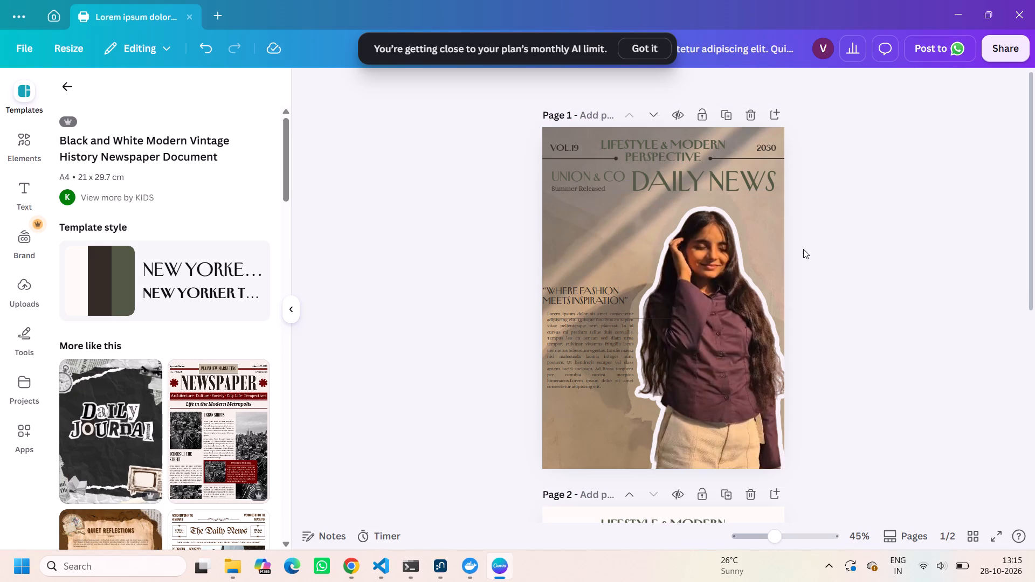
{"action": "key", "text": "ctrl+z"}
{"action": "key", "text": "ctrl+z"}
Bring the woman's cutout to the front so that it overlaps the widened paragraph.
{"action": "left_click", "coordinate": [614, 234]}
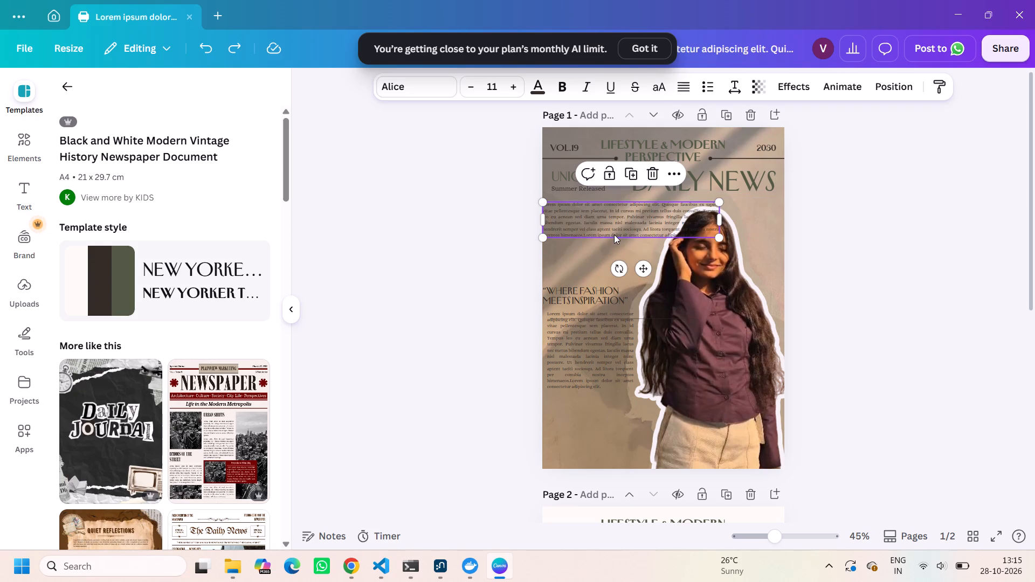
{"action": "left_click", "coordinate": [732, 321]}
{"action": "left_click", "coordinate": [760, 168]}
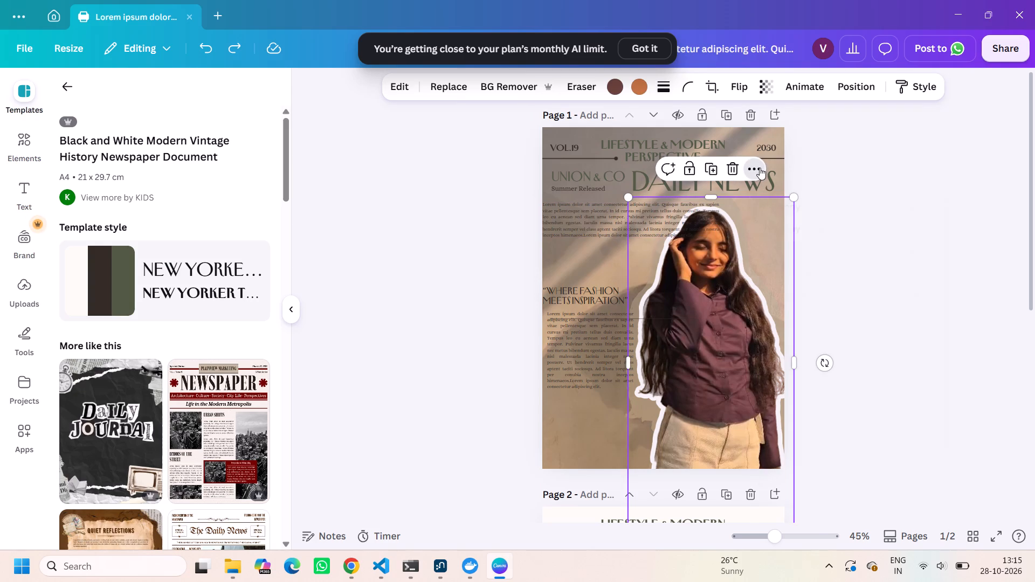
{"action": "left_click", "coordinate": [789, 309]}
{"action": "left_click", "coordinate": [798, 324]}
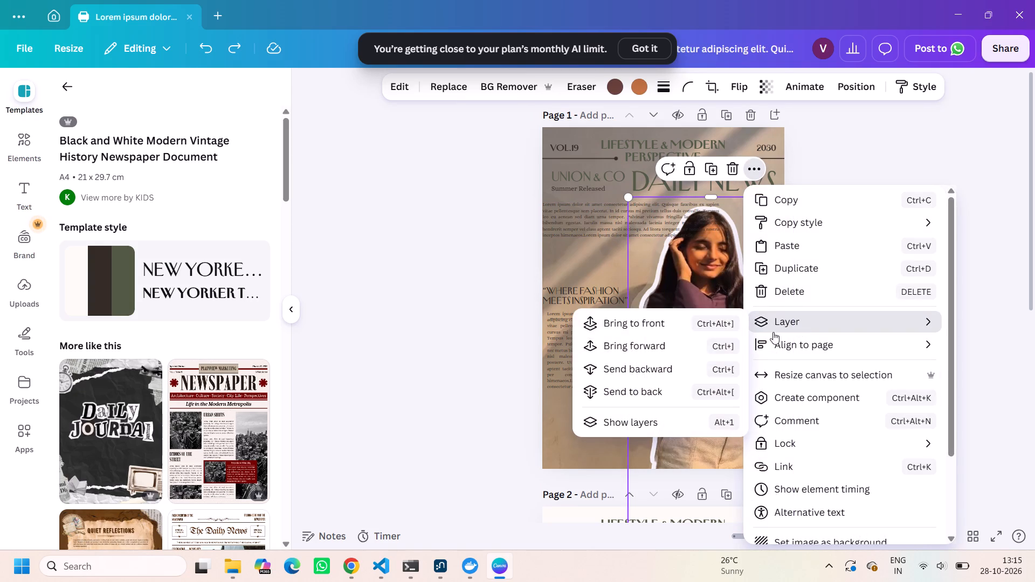
{"action": "left_click", "coordinate": [701, 325]}
{"action": "left_click", "coordinate": [420, 318]}
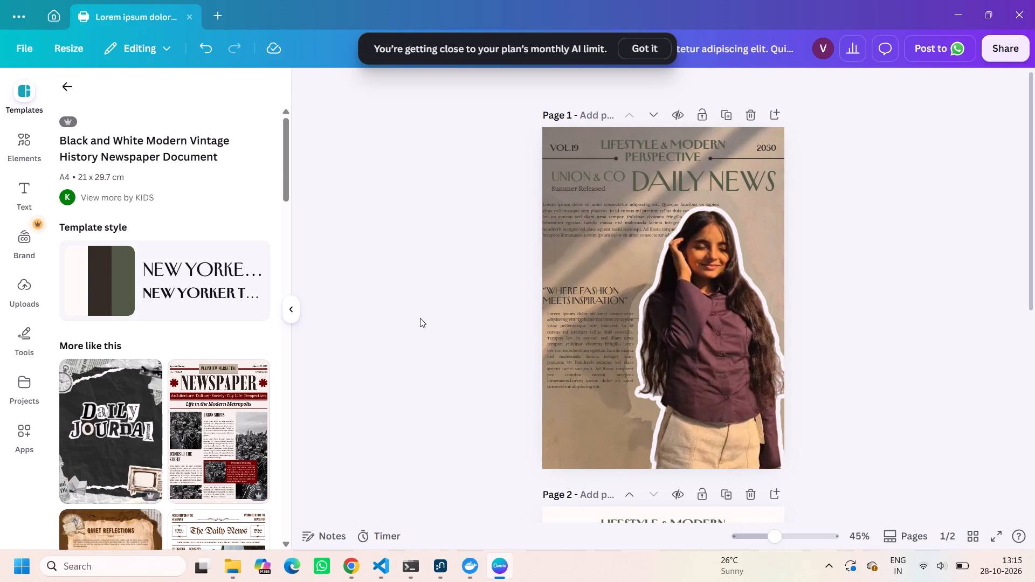
Move the "Where Fashion Meets Inspiration" headline up directly below the widened paragraph.
{"action": "left_click_drag", "start_coordinate": [581, 304], "coordinate": [598, 288]}
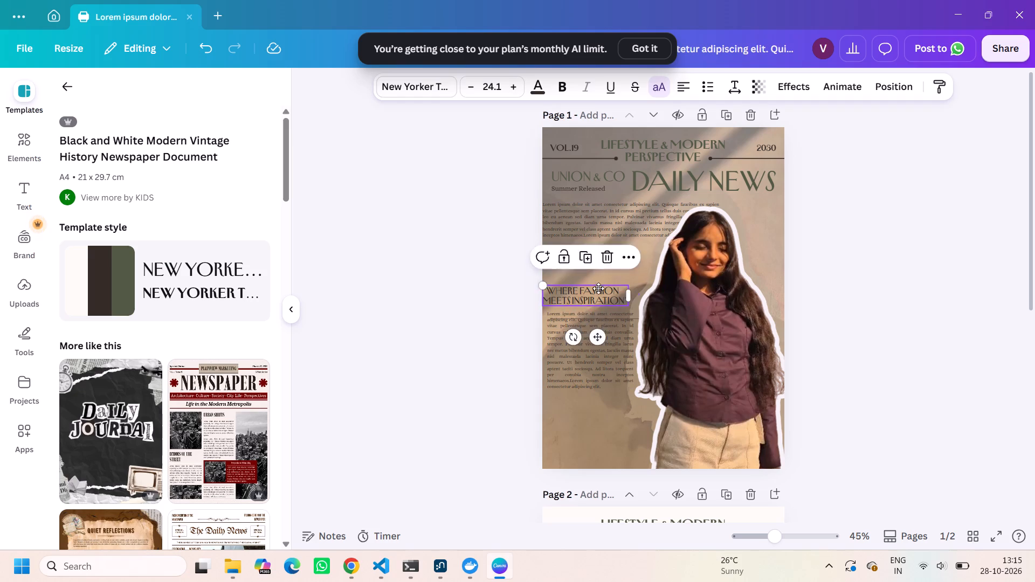
{"action": "left_click_drag", "start_coordinate": [598, 288], "coordinate": [582, 261]}
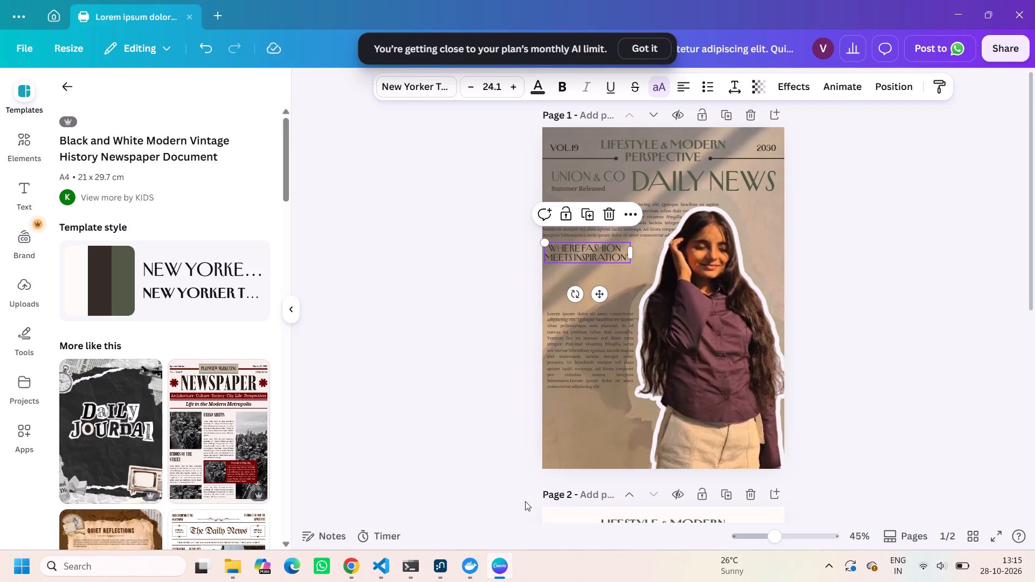
{"action": "left_click", "coordinate": [446, 440]}
Shift the upper paragraph and the headline slightly right to line up with the left edge of UNION & CO.
{"action": "left_click_drag", "start_coordinate": [580, 223], "coordinate": [588, 223]}
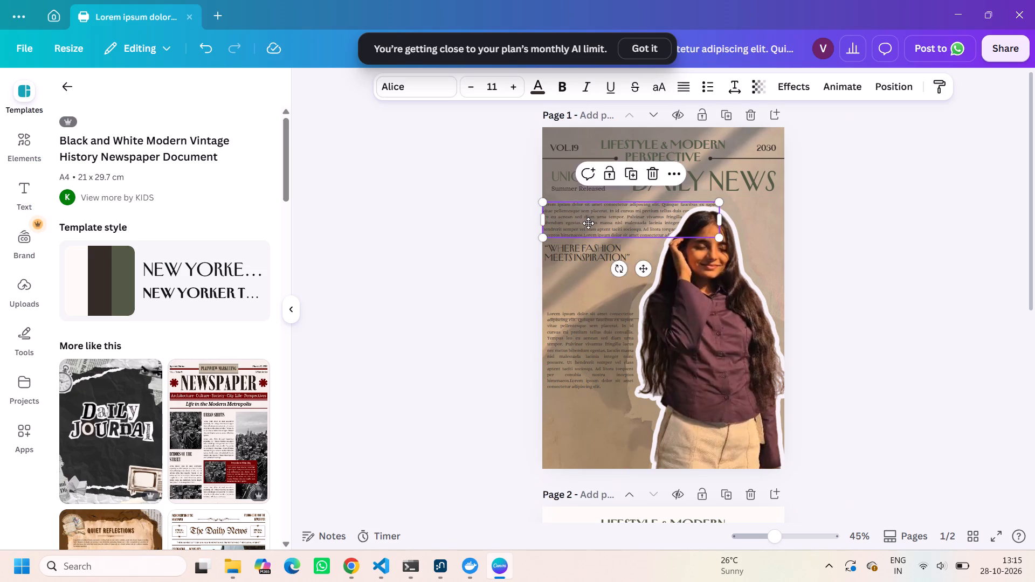
{"action": "left_click_drag", "start_coordinate": [588, 223], "coordinate": [588, 223]}
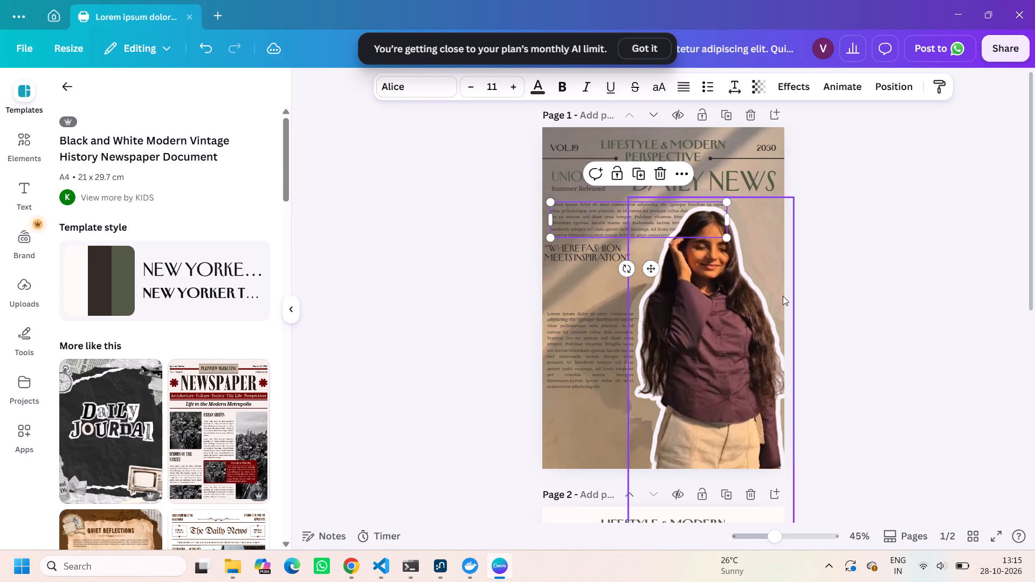
{"action": "left_click", "coordinate": [838, 315]}
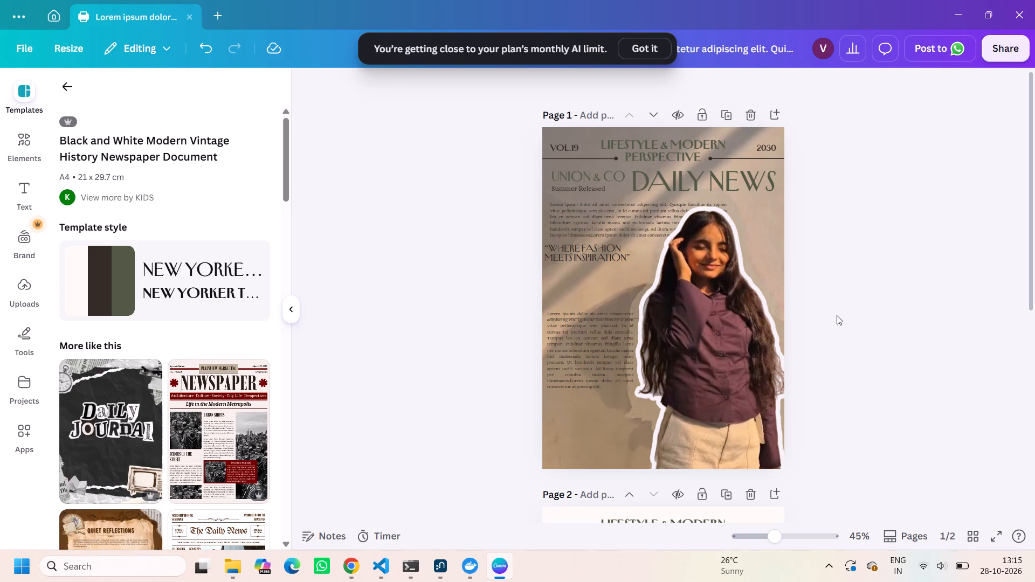
{"action": "left_click", "coordinate": [597, 254]}
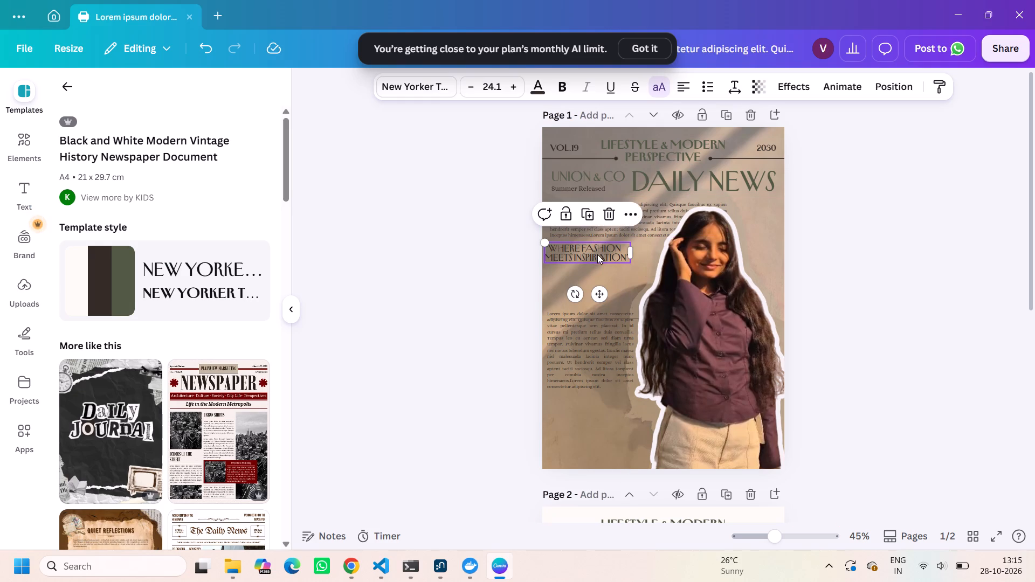
{"action": "left_click_drag", "start_coordinate": [602, 252], "coordinate": [608, 252]}
Move the lower paragraph directly under the headline and widen it to roughly the upper paragraph's width, running behind the cutout.
{"action": "left_click", "coordinate": [623, 310]}
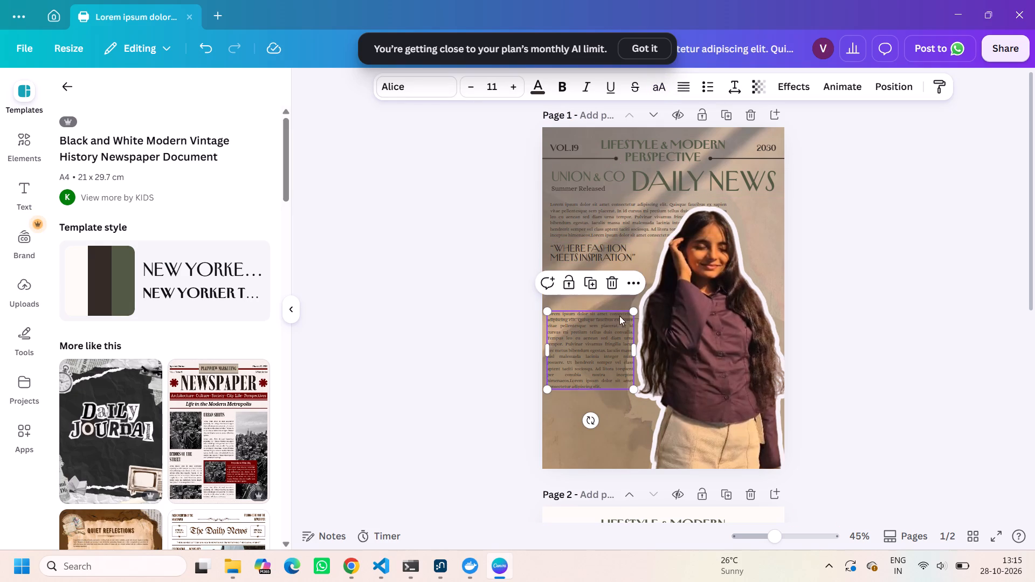
{"action": "left_click_drag", "start_coordinate": [601, 345], "coordinate": [604, 299]}
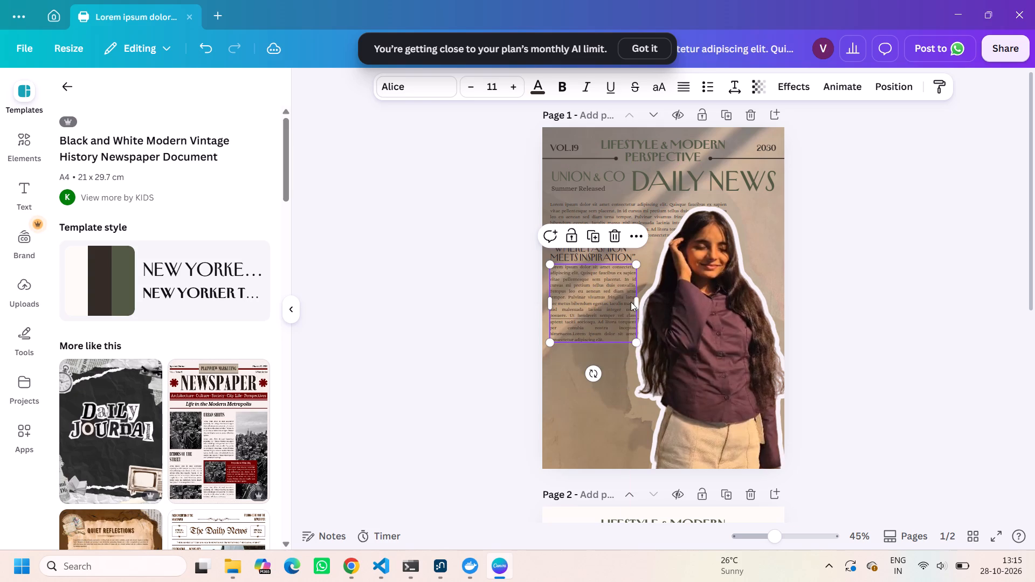
{"action": "left_click_drag", "start_coordinate": [639, 304], "coordinate": [732, 307]}
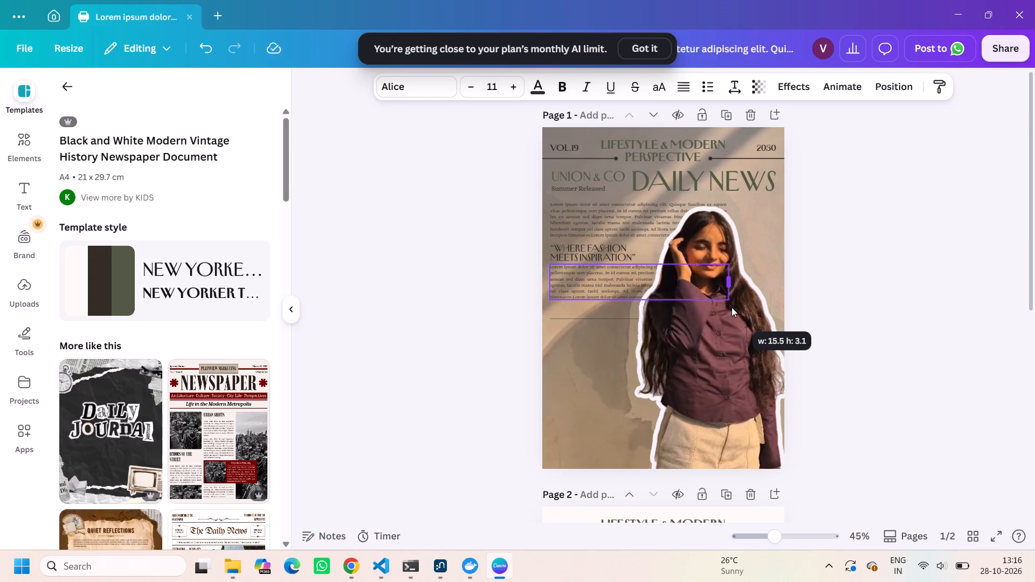
{"action": "left_click_drag", "start_coordinate": [732, 307], "coordinate": [737, 307]}
{"action": "left_click", "coordinate": [710, 355]}
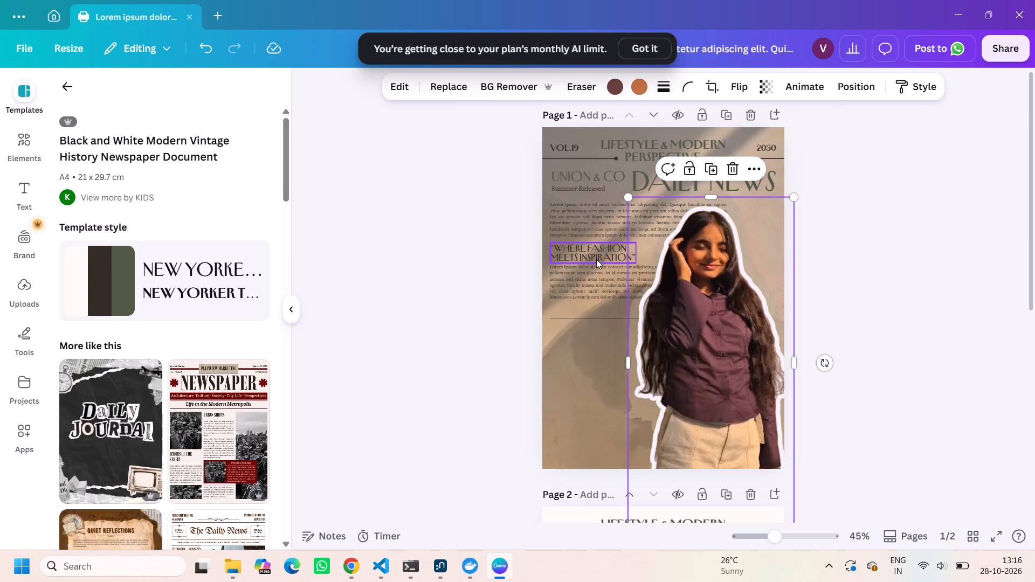
Move the thin horizontal line up so that it sits just beneath the lower paragraph on page 1.
{"action": "left_click", "coordinate": [582, 368]}
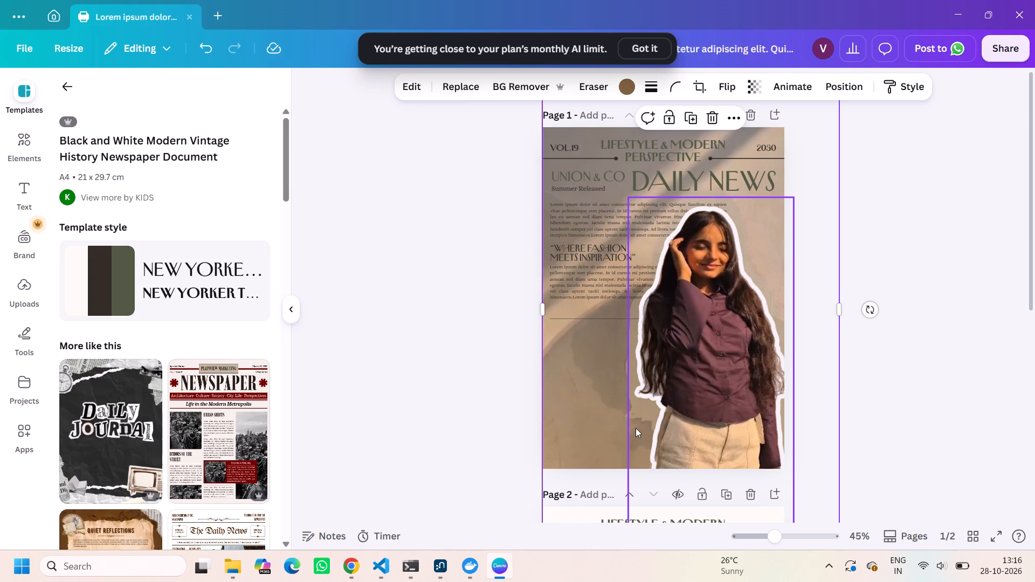
{"action": "left_click_drag", "start_coordinate": [595, 322], "coordinate": [593, 311]}
{"action": "left_click", "coordinate": [499, 356]}
Copy page 2's upper-right paragraph to page 1 and place it directly right of the upper paragraph, running past the page's right edge.
{"action": "scroll", "coordinate": [562, 462], "scroll_direction": "down", "scroll_amount": 3}
{"action": "scroll", "coordinate": [630, 481], "scroll_direction": "down", "scroll_amount": 2}
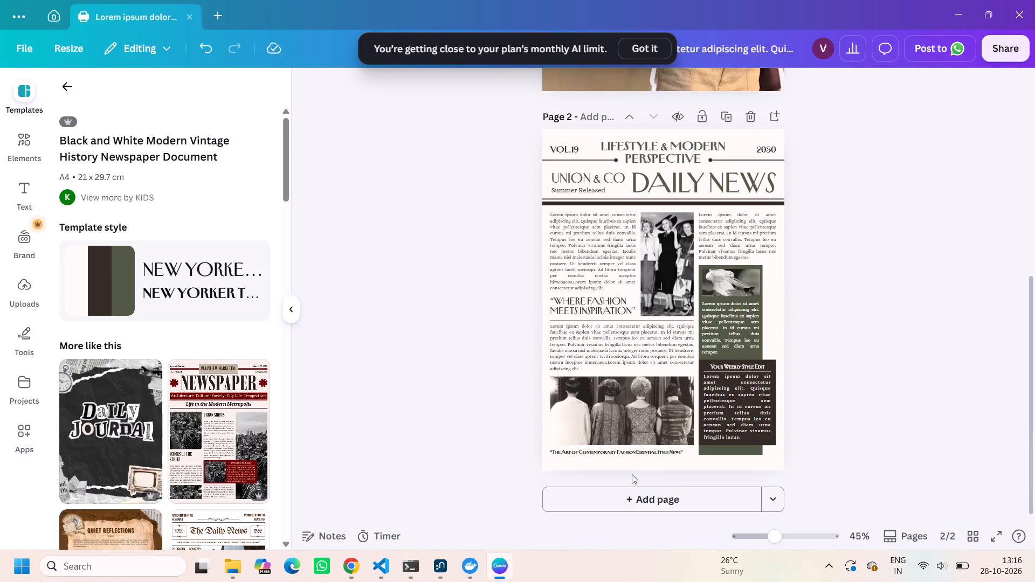
{"action": "left_click", "coordinate": [734, 254], "text": "ctrl"}
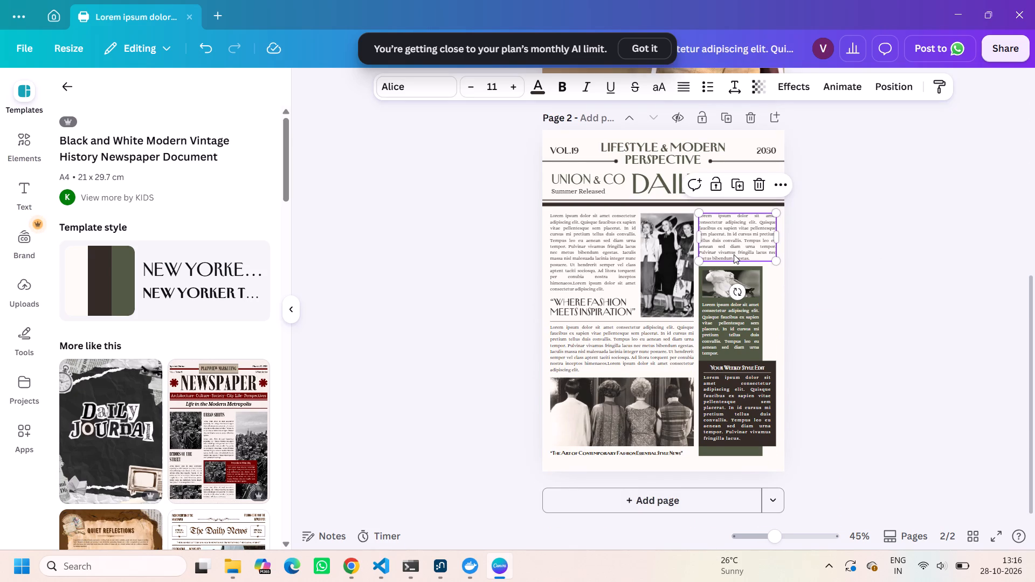
{"action": "key", "text": "ctrl+c"}
{"action": "scroll", "coordinate": [734, 254], "scroll_direction": "up", "scroll_amount": 3}
{"action": "left_click", "coordinate": [733, 239]}
{"action": "key", "text": "ctrl+v"}
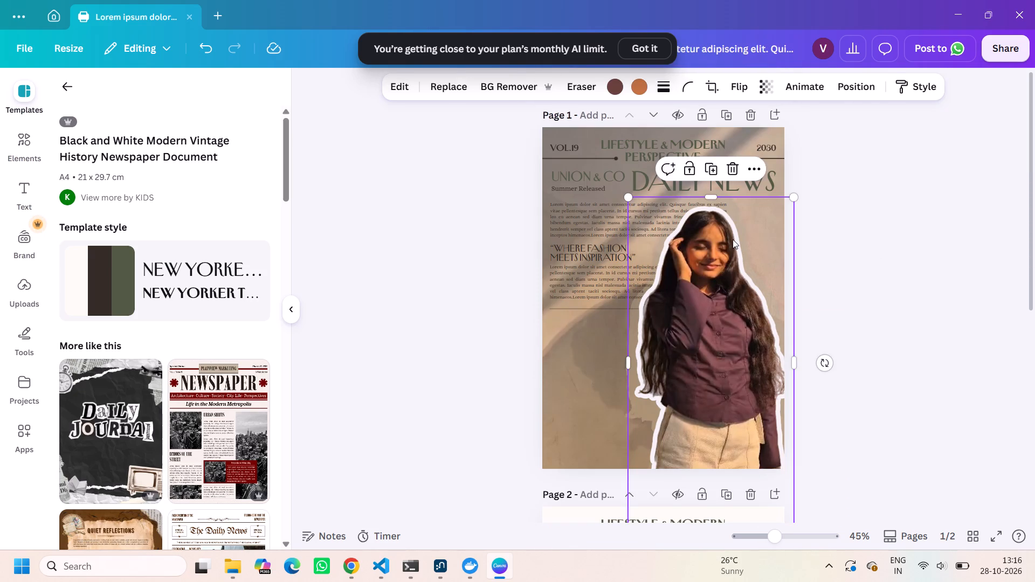
{"action": "left_click_drag", "start_coordinate": [749, 225], "coordinate": [782, 210]}
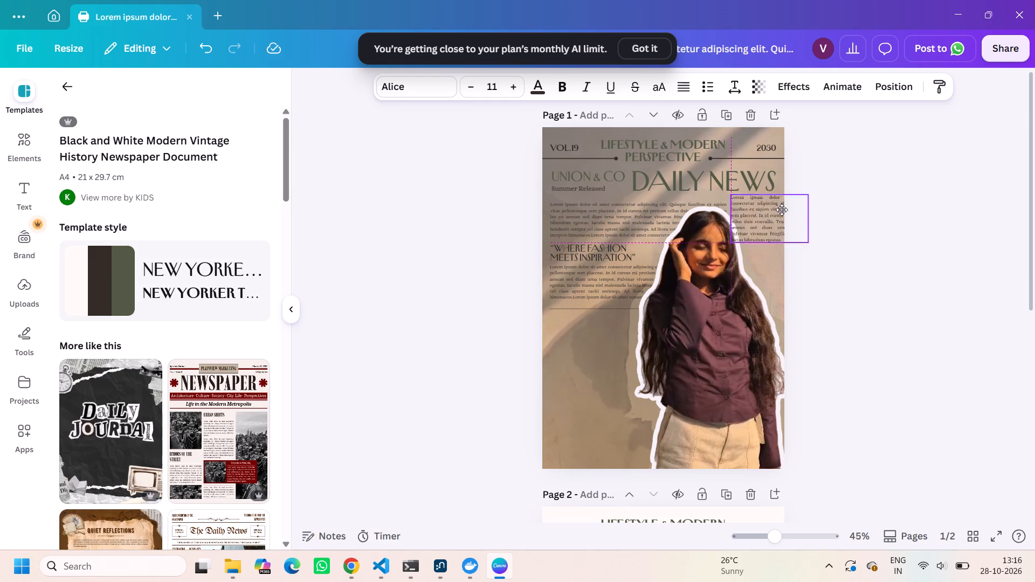
{"action": "left_click_drag", "start_coordinate": [782, 210], "coordinate": [775, 213]}
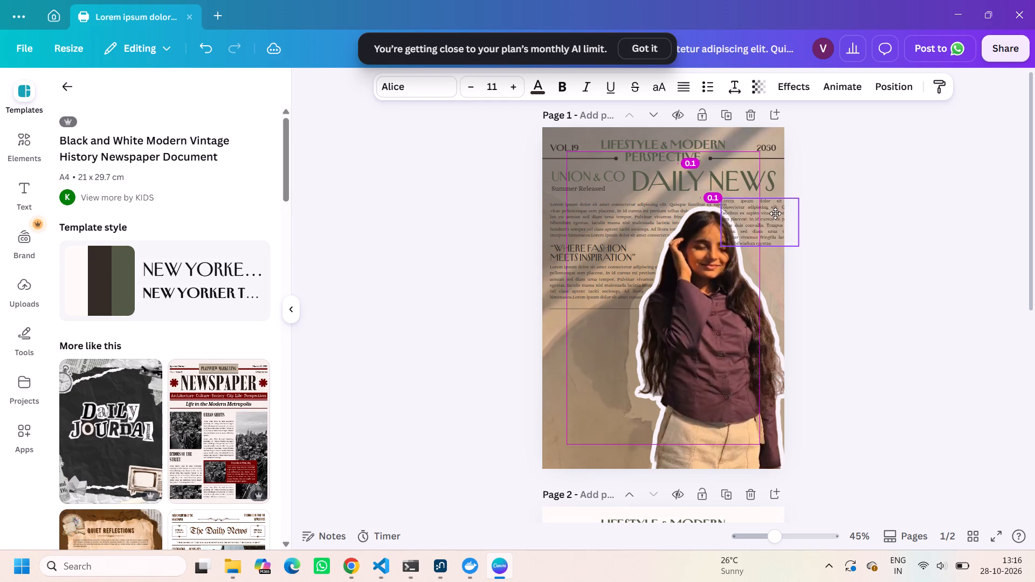
{"action": "left_click_drag", "start_coordinate": [775, 213], "coordinate": [776, 216]}
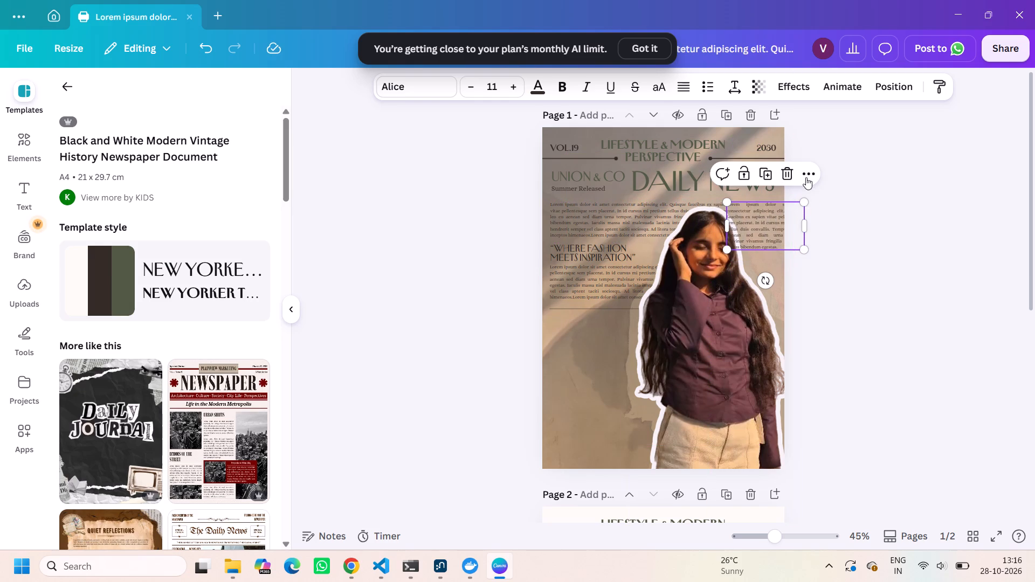
Send the pasted right-hand paragraph one layer backward so that it sits behind the woman's cutout but above the background.
{"action": "left_click", "coordinate": [806, 177]}
{"action": "left_click", "coordinate": [834, 325]}
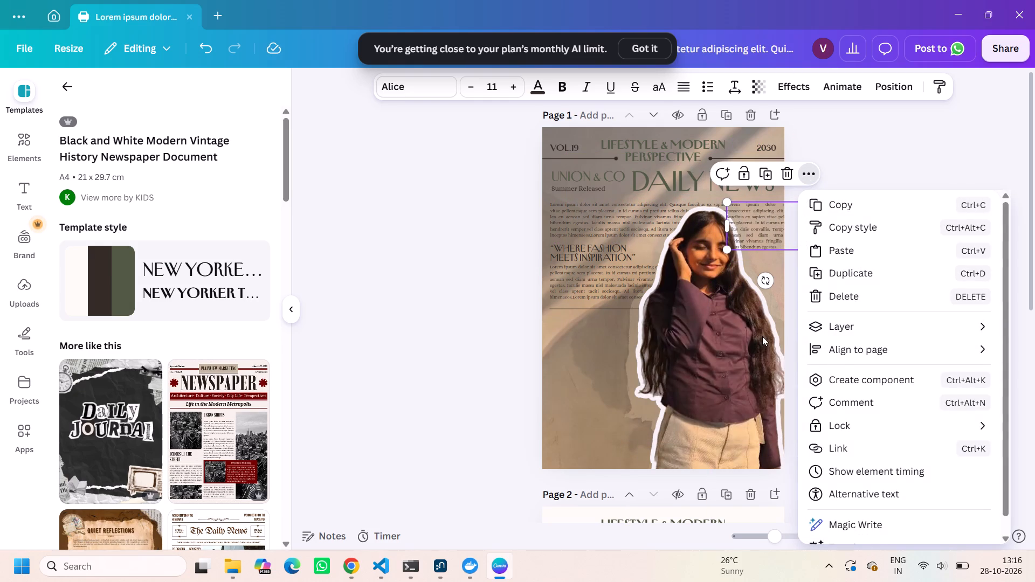
{"action": "left_click", "coordinate": [853, 329]}
{"action": "left_click", "coordinate": [761, 390]}
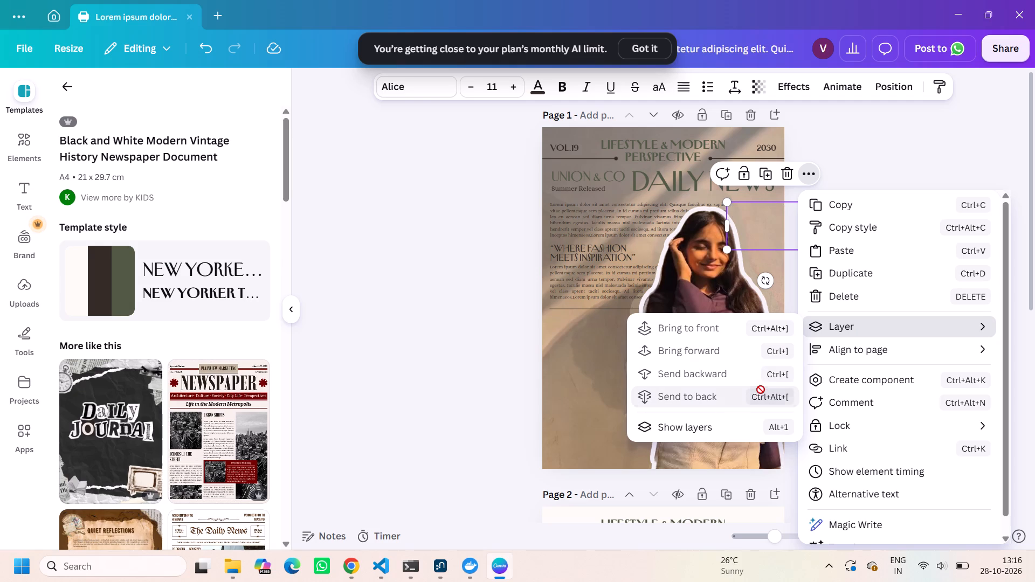
{"action": "left_click", "coordinate": [841, 317]}
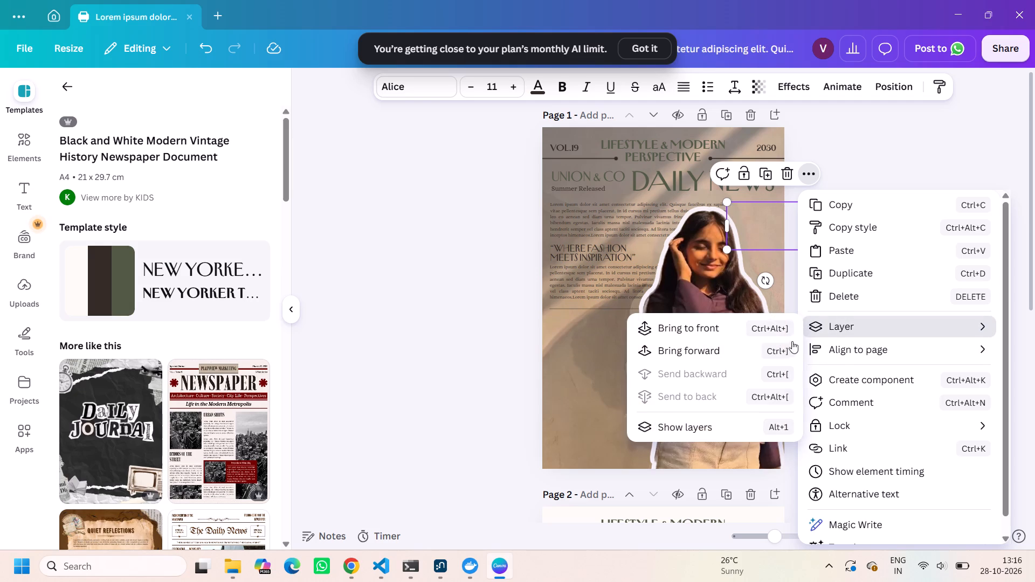
{"action": "left_click", "coordinate": [784, 345]}
{"action": "left_click", "coordinate": [746, 330]}
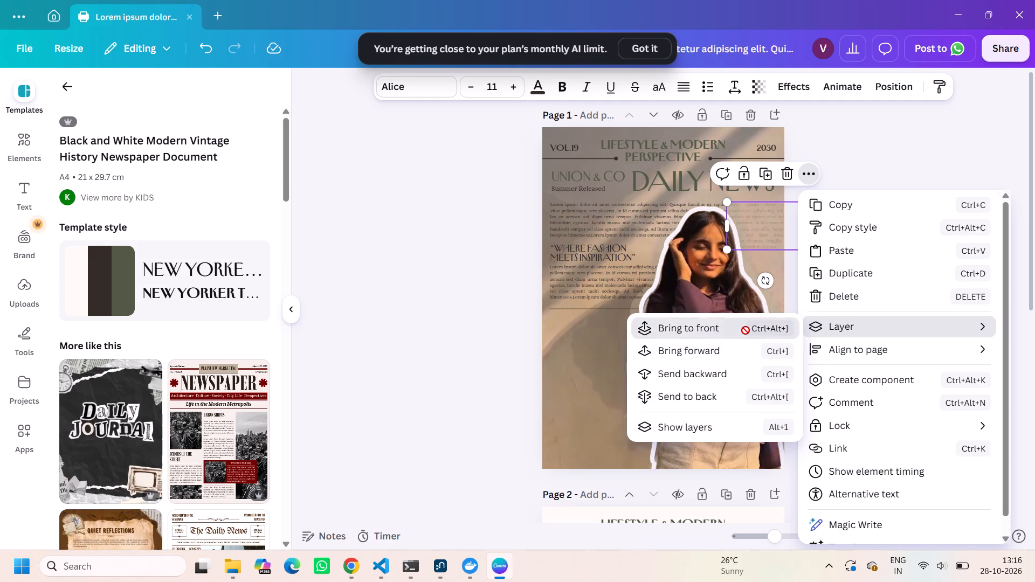
{"action": "left_click", "coordinate": [739, 388]}
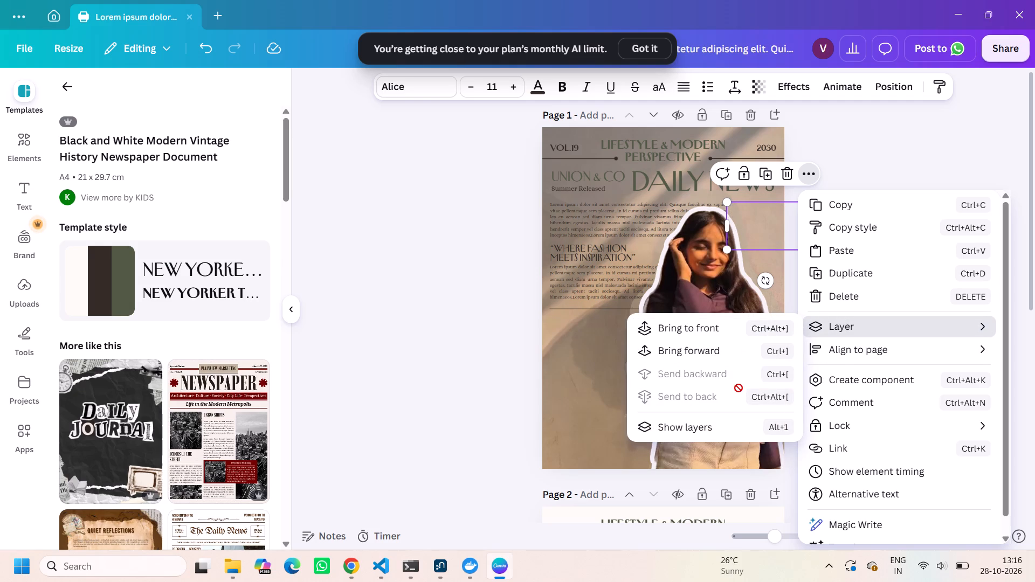
{"action": "left_click", "coordinate": [744, 332]}
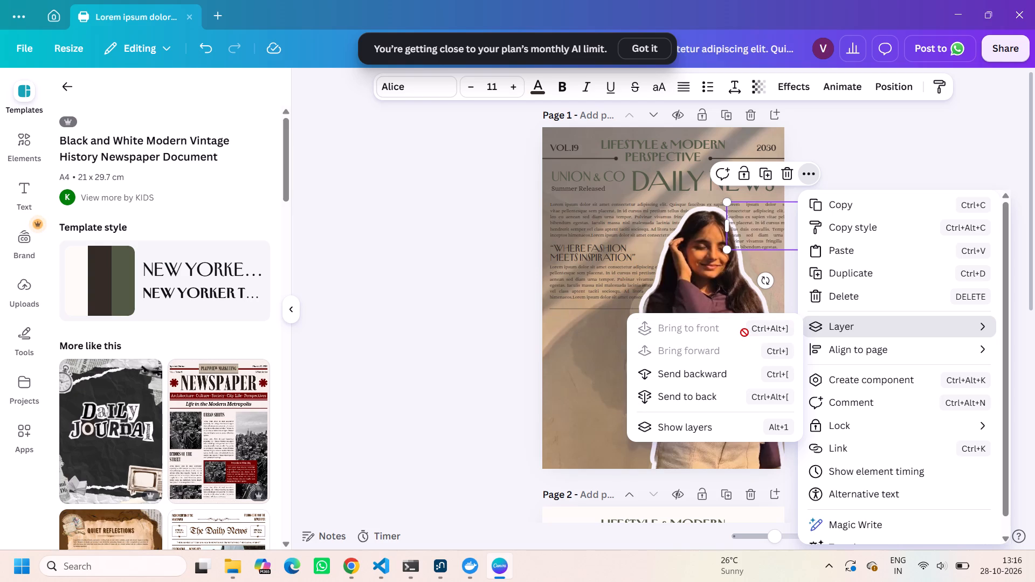
{"action": "left_click", "coordinate": [743, 376]}
{"action": "left_click", "coordinate": [519, 351]}
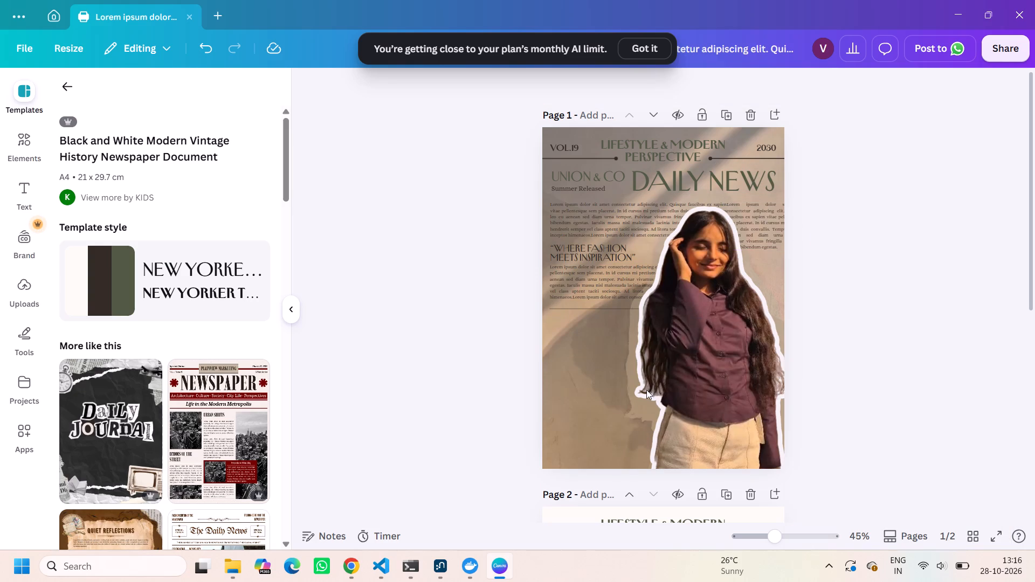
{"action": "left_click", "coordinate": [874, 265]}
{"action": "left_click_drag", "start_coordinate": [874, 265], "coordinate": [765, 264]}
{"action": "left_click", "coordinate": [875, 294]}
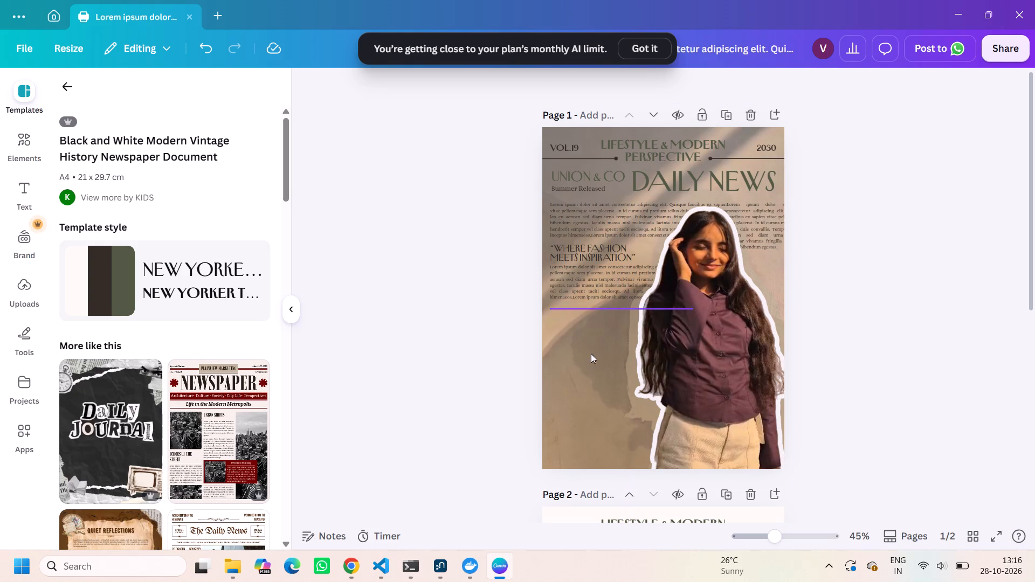
Copy the "Your Weekly Style Edit" box with its green rectangle from page 2 and place it in page 1's bottom-left corner.
{"action": "scroll", "coordinate": [582, 366], "scroll_direction": "down", "scroll_amount": 1}
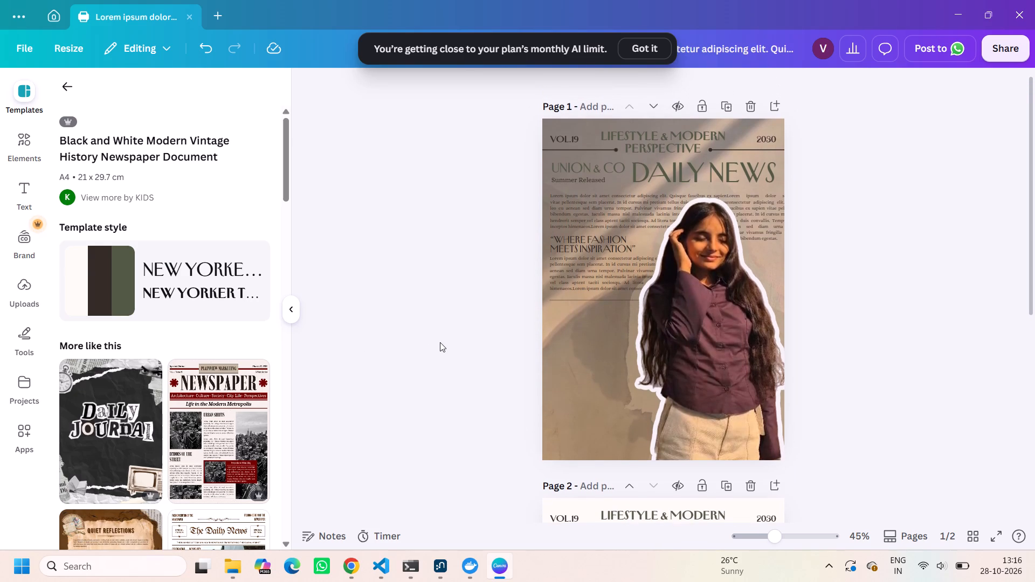
{"action": "scroll", "coordinate": [726, 285], "scroll_direction": "down", "scroll_amount": 2}
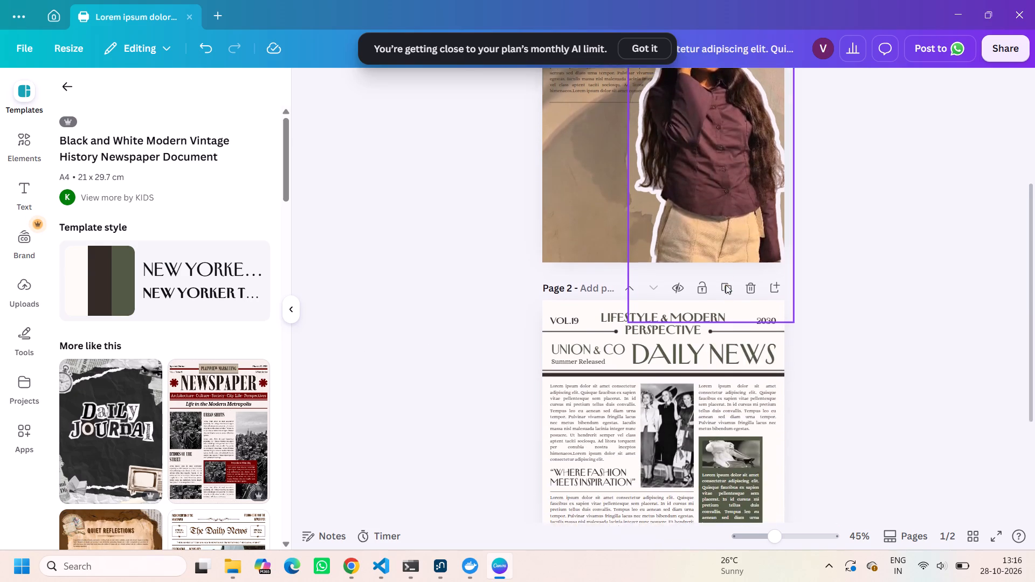
{"action": "scroll", "coordinate": [696, 400], "scroll_direction": "down", "scroll_amount": 2}
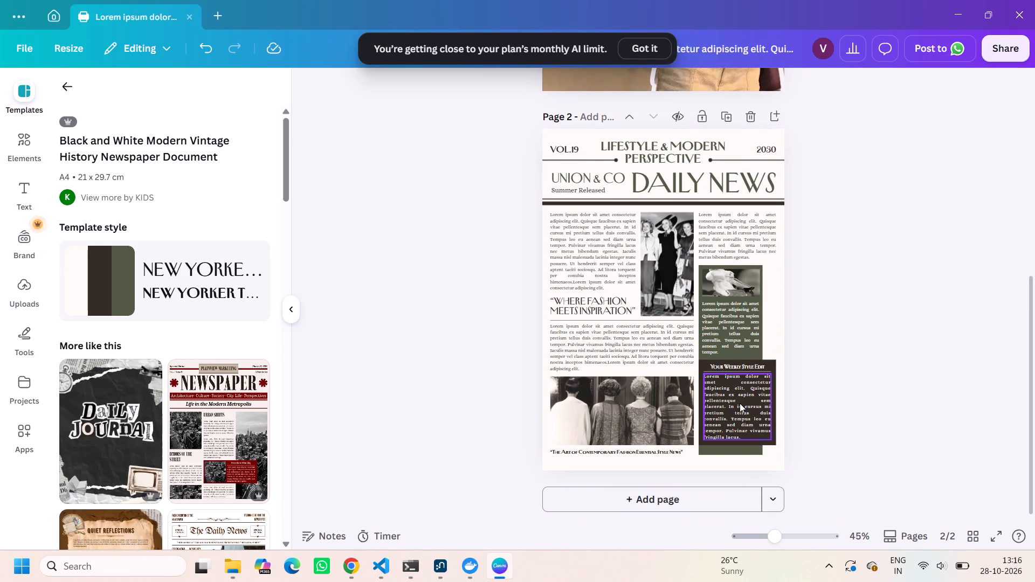
{"action": "left_click_drag", "start_coordinate": [814, 455], "coordinate": [702, 364]}
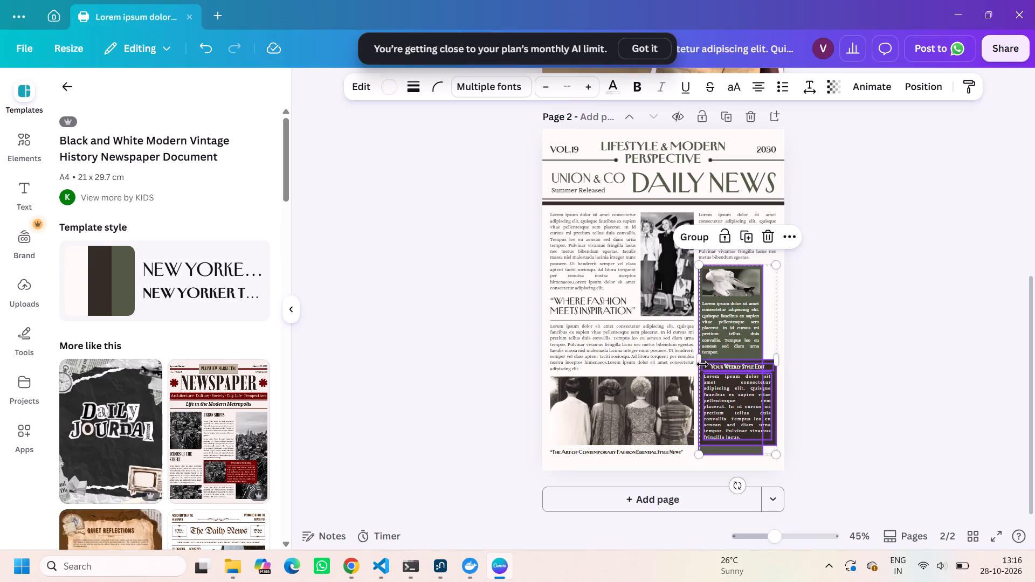
{"action": "key", "text": "ctrl+c"}
{"action": "scroll", "coordinate": [702, 364], "scroll_direction": "up", "scroll_amount": 4}
{"action": "left_click", "coordinate": [586, 275]}
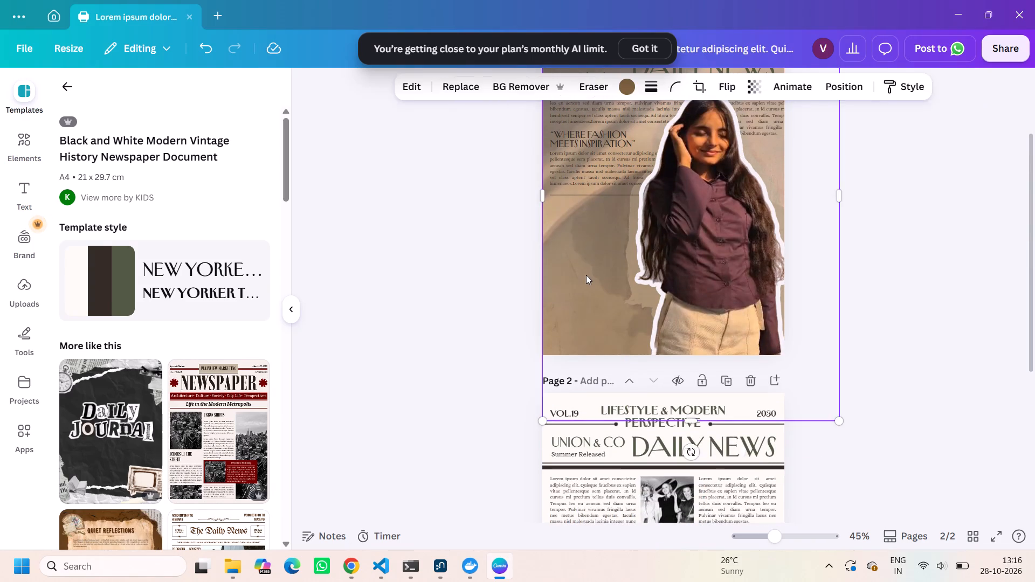
{"action": "key", "text": "ctrl+v"}
{"action": "left_click_drag", "start_coordinate": [740, 234], "coordinate": [568, 262]}
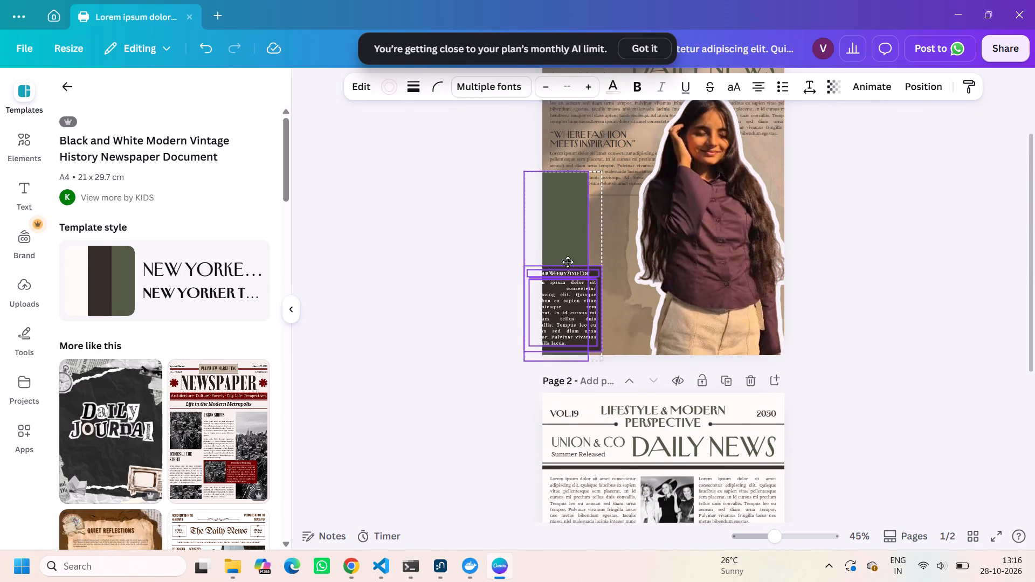
{"action": "left_click_drag", "start_coordinate": [568, 262], "coordinate": [589, 259]}
{"action": "scroll", "coordinate": [802, 294], "scroll_direction": "up", "scroll_amount": 2}
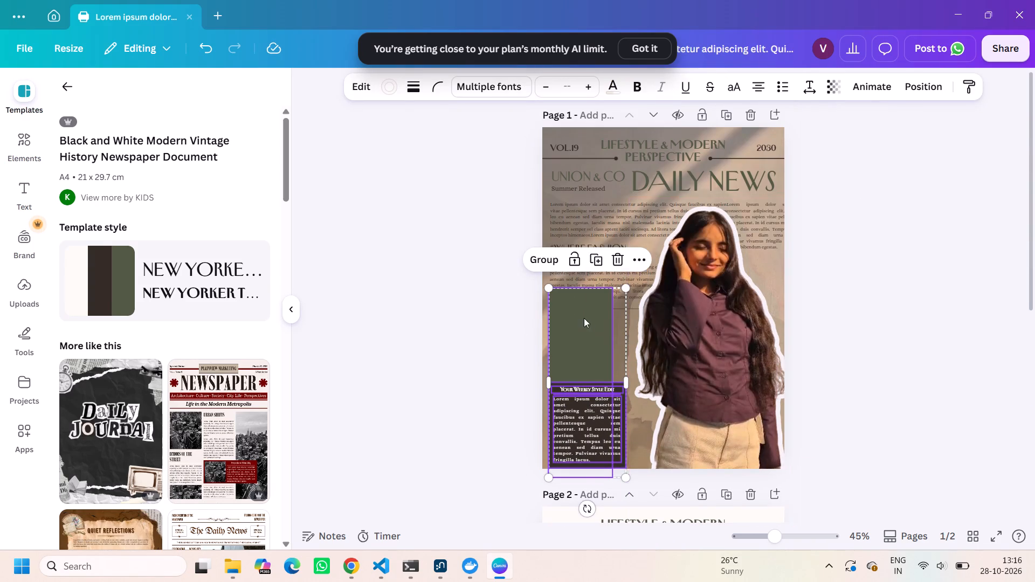
{"action": "left_click", "coordinate": [916, 297]}
Shorten the green rectangle from its top edge until it is hidden behind the dark "Your Weekly Style Edit" box.
{"action": "left_click", "coordinate": [569, 365]}
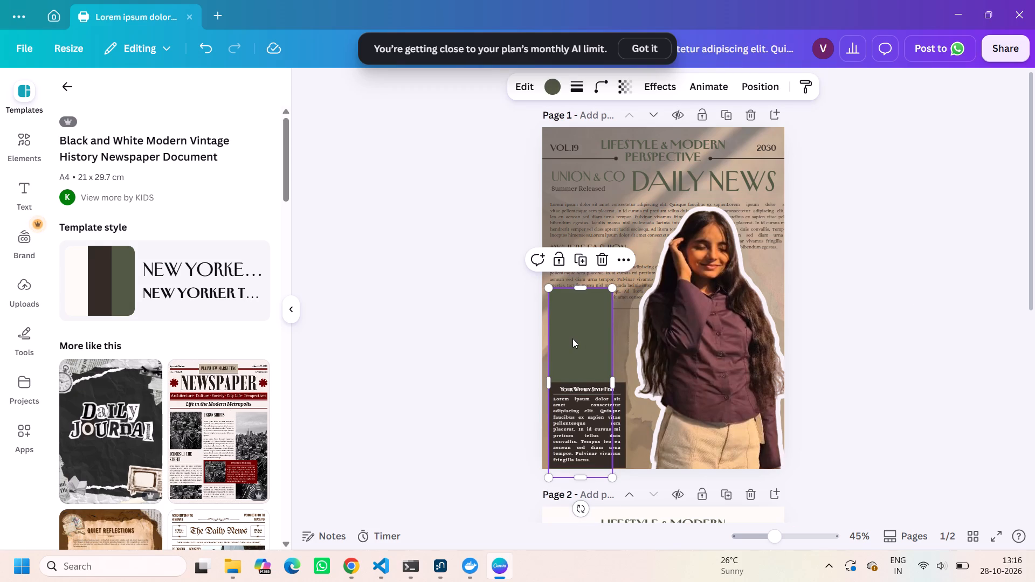
{"action": "left_click", "coordinate": [572, 338]}
{"action": "left_click_drag", "start_coordinate": [581, 289], "coordinate": [596, 370]}
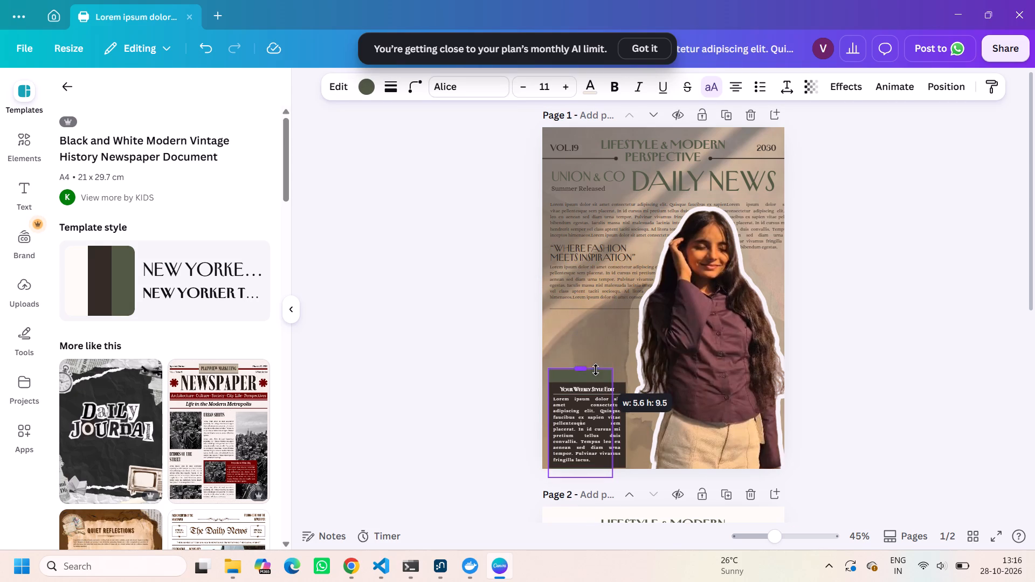
{"action": "left_click_drag", "start_coordinate": [596, 370], "coordinate": [597, 383]}
{"action": "left_click", "coordinate": [485, 370]}
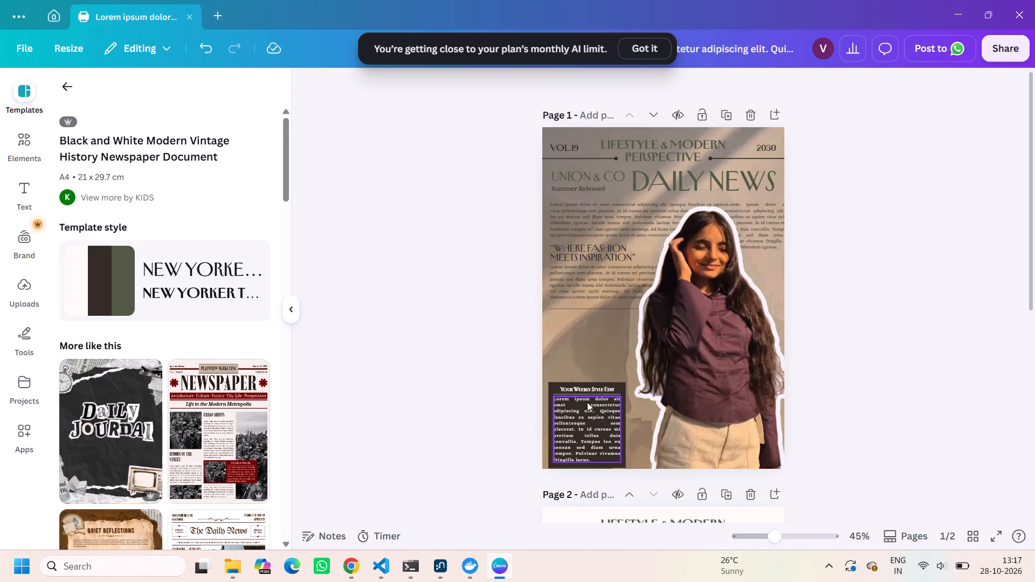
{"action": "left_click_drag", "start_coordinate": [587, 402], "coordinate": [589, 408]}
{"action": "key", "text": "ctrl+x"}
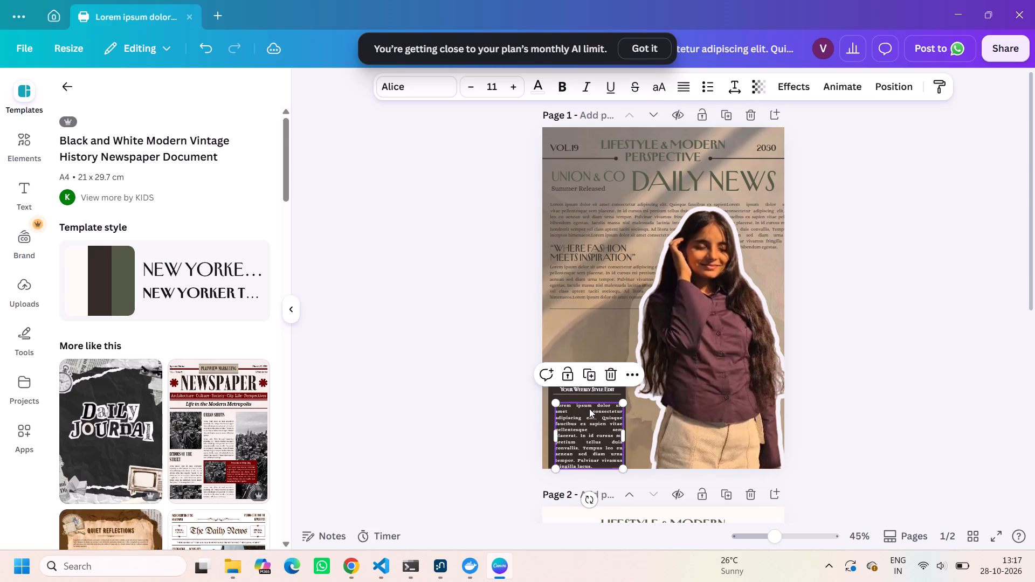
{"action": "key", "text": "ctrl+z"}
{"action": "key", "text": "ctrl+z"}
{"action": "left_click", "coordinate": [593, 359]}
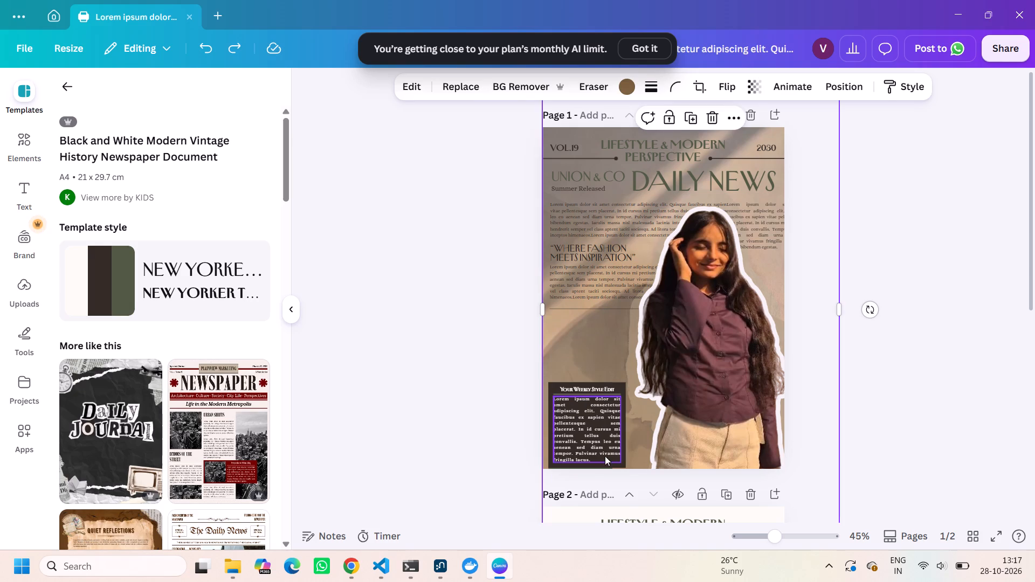
Move the woman's cutout slightly up and left, bringing her head just under DAILY NEWS and her outline close to the dark box.
{"action": "left_click_drag", "start_coordinate": [634, 461], "coordinate": [647, 458]}
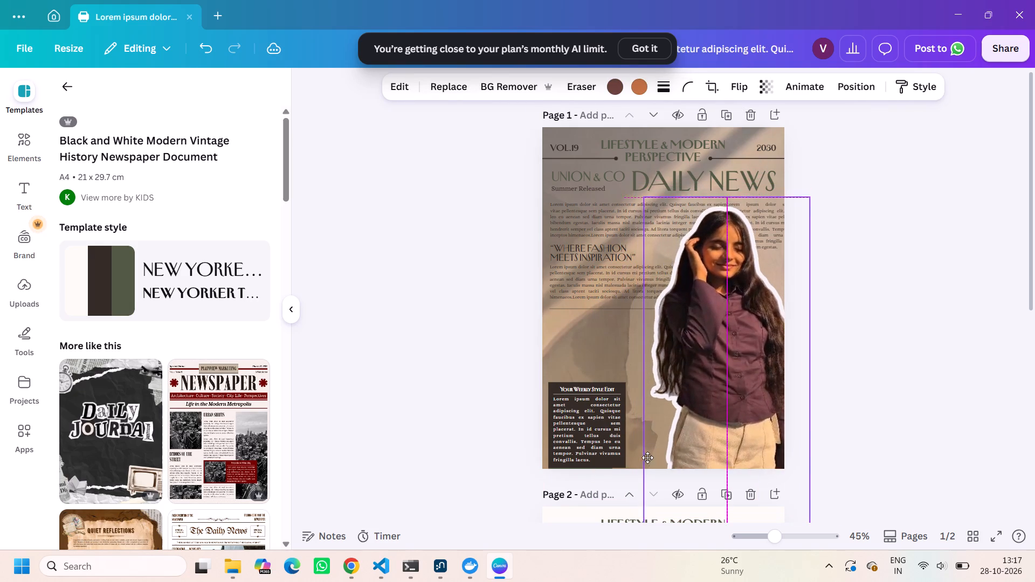
{"action": "left_click_drag", "start_coordinate": [647, 458], "coordinate": [654, 448]}
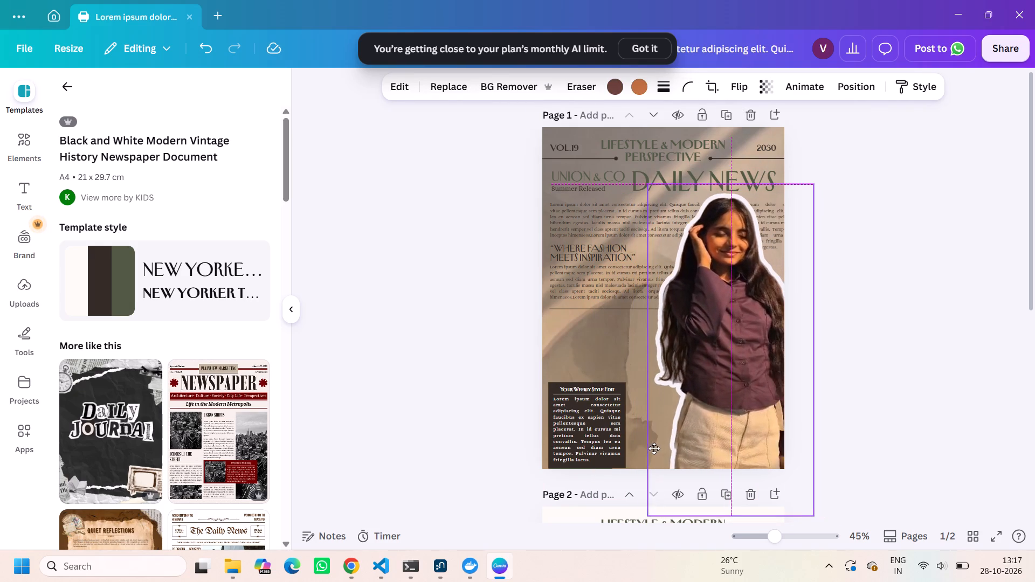
{"action": "left_click_drag", "start_coordinate": [654, 448], "coordinate": [646, 446]}
{"action": "left_click_drag", "start_coordinate": [694, 420], "coordinate": [681, 422]}
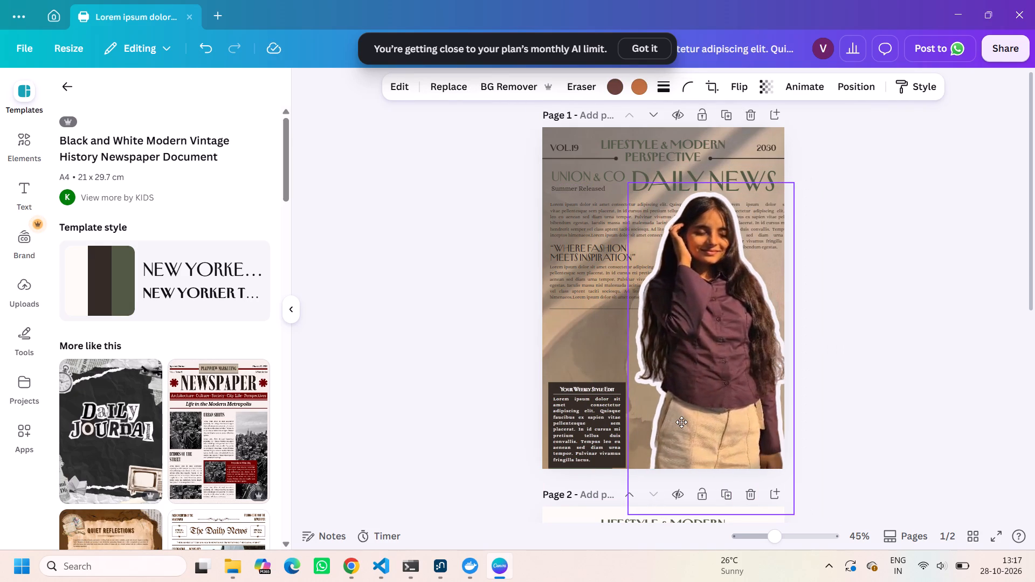
{"action": "left_click_drag", "start_coordinate": [681, 422], "coordinate": [674, 424]}
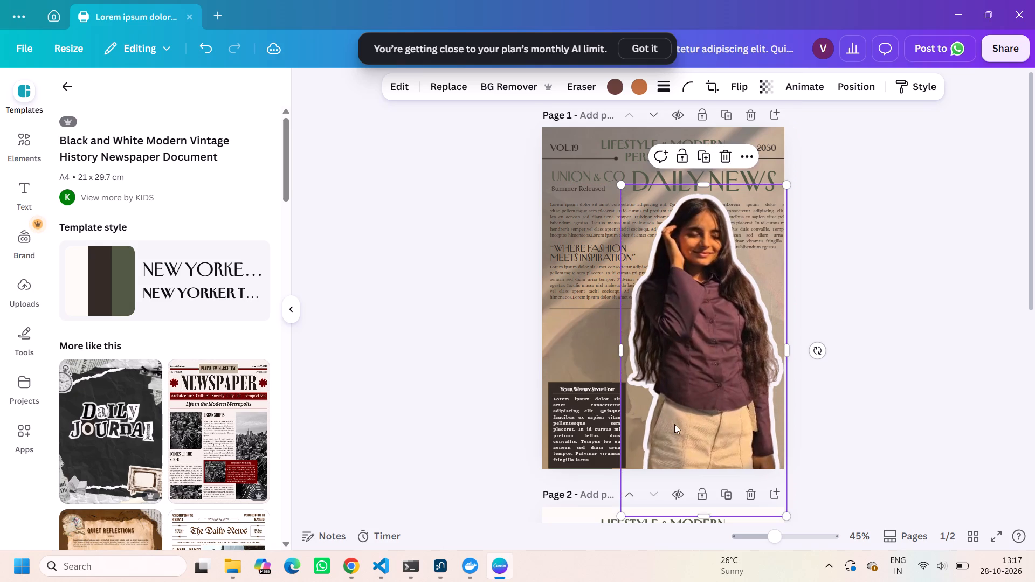
{"action": "left_click", "coordinate": [854, 406]}
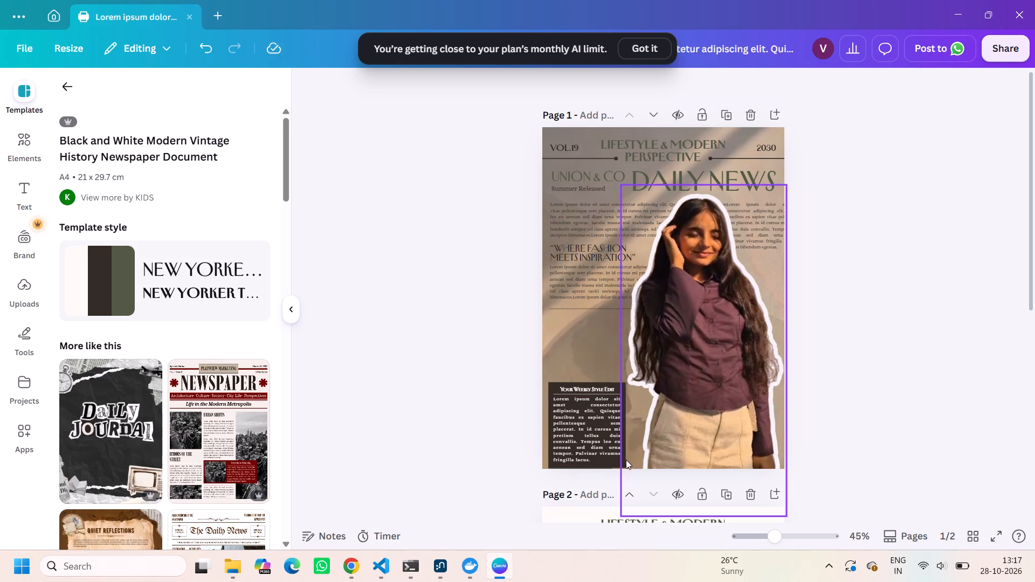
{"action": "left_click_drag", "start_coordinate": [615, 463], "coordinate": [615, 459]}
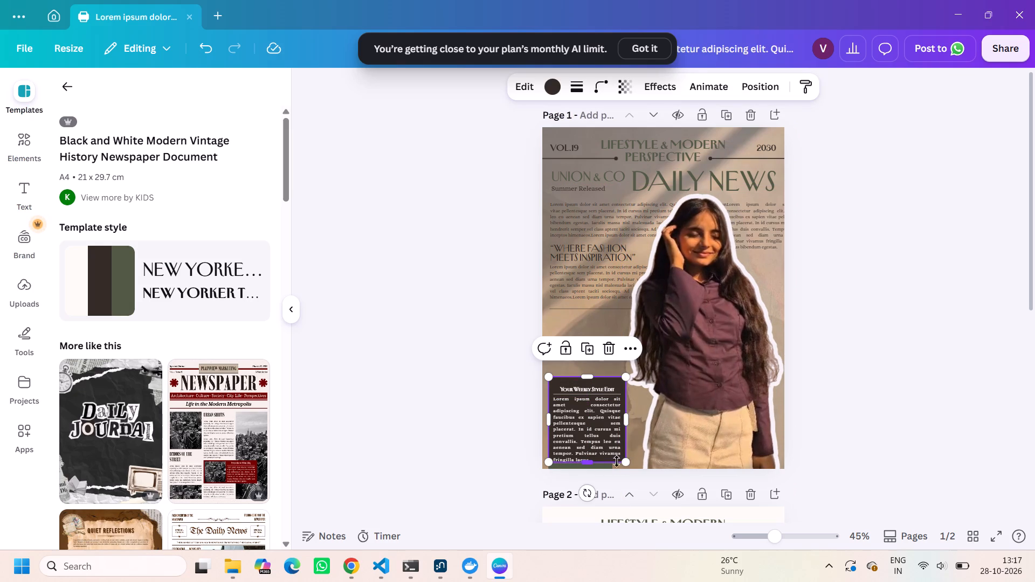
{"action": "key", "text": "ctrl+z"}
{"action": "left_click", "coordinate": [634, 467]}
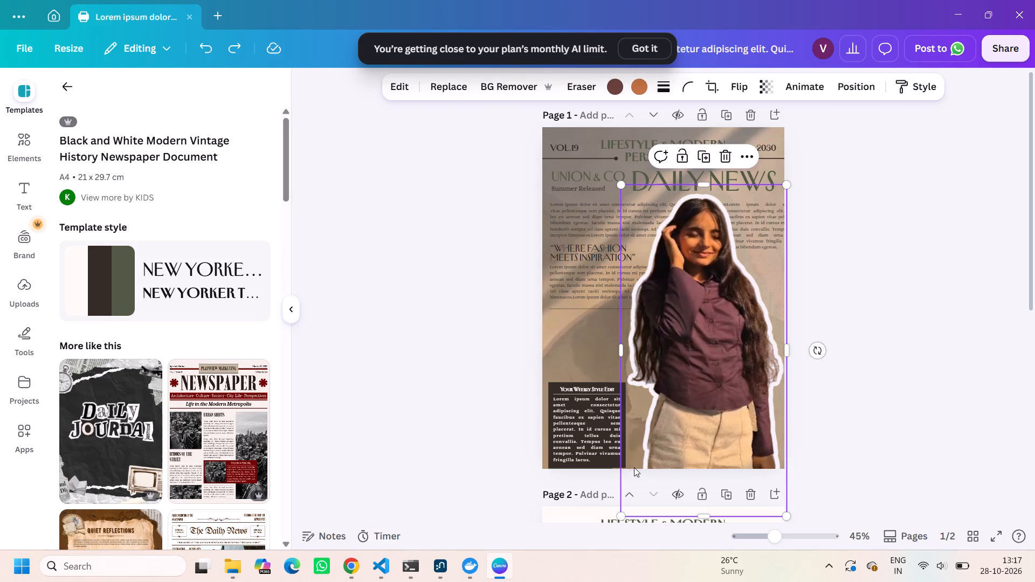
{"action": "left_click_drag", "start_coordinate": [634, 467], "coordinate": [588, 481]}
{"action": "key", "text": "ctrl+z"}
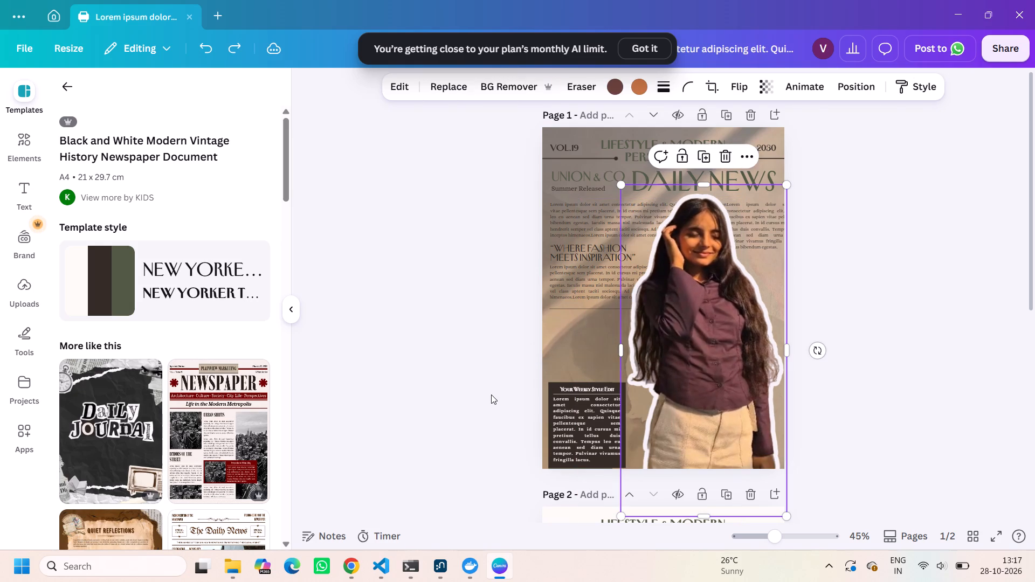
Move the "Your Weekly Style Edit" box with its green rectangle up on page 1 until a green strip shows beneath the dark box.
{"action": "left_click", "coordinate": [488, 396]}
{"action": "left_click_drag", "start_coordinate": [545, 366], "coordinate": [606, 451]}
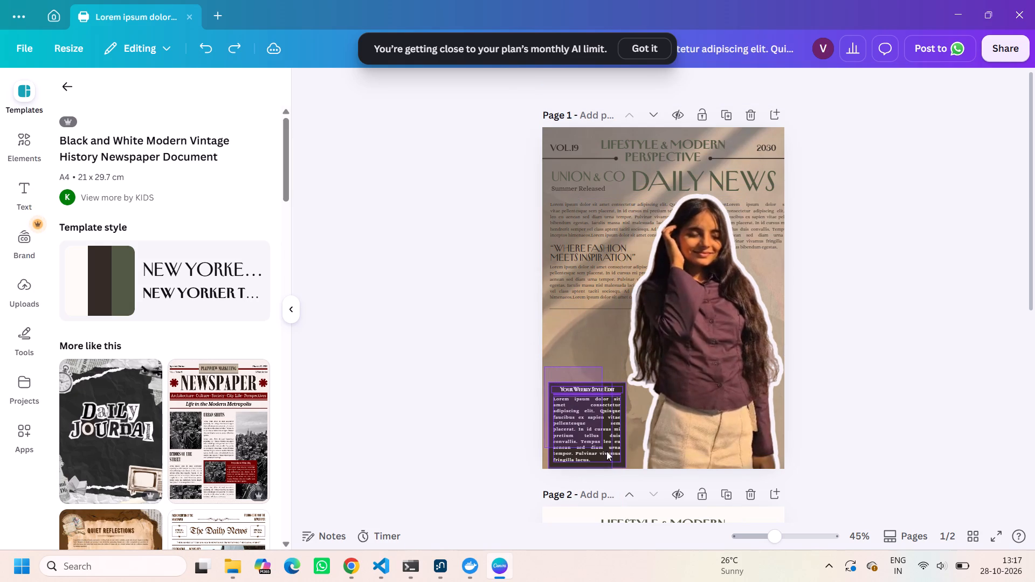
{"action": "left_click_drag", "start_coordinate": [606, 451], "coordinate": [622, 465]}
{"action": "left_click_drag", "start_coordinate": [576, 413], "coordinate": [577, 394]}
{"action": "left_click", "coordinate": [480, 415]}
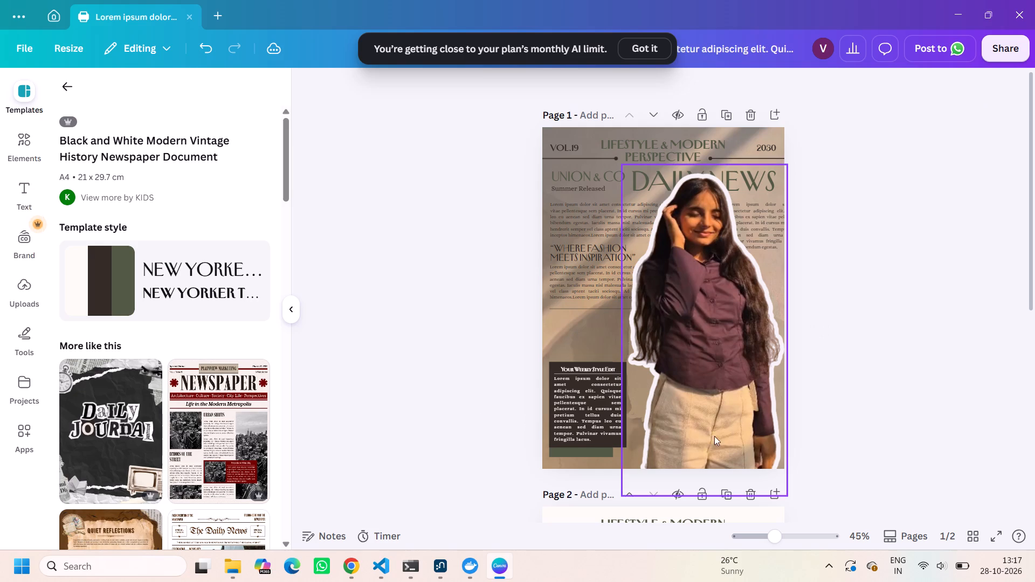
Move the woman's cutout down on page 1 so her head sits below the DAILY NEWS masthead, beside the dark box.
{"action": "left_click_drag", "start_coordinate": [716, 375], "coordinate": [720, 398]}
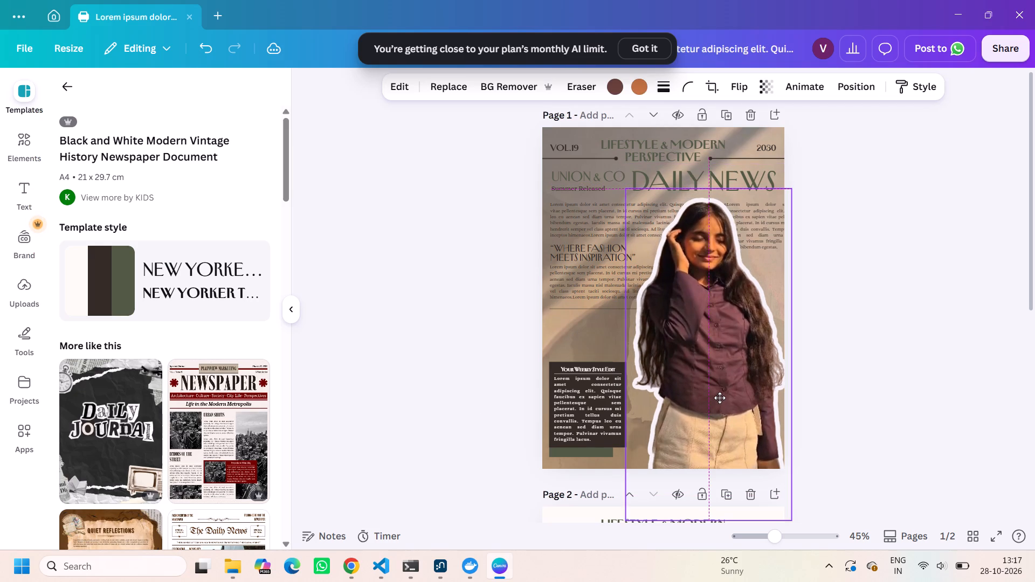
{"action": "left_click_drag", "start_coordinate": [720, 398], "coordinate": [723, 403]}
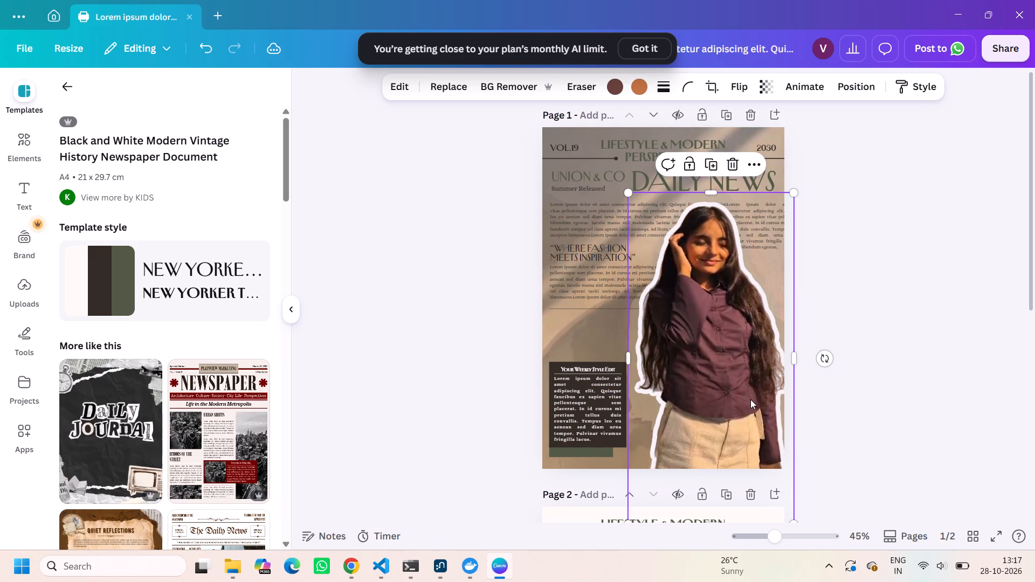
{"action": "left_click_drag", "start_coordinate": [751, 399], "coordinate": [746, 400]}
{"action": "left_click", "coordinate": [851, 413]}
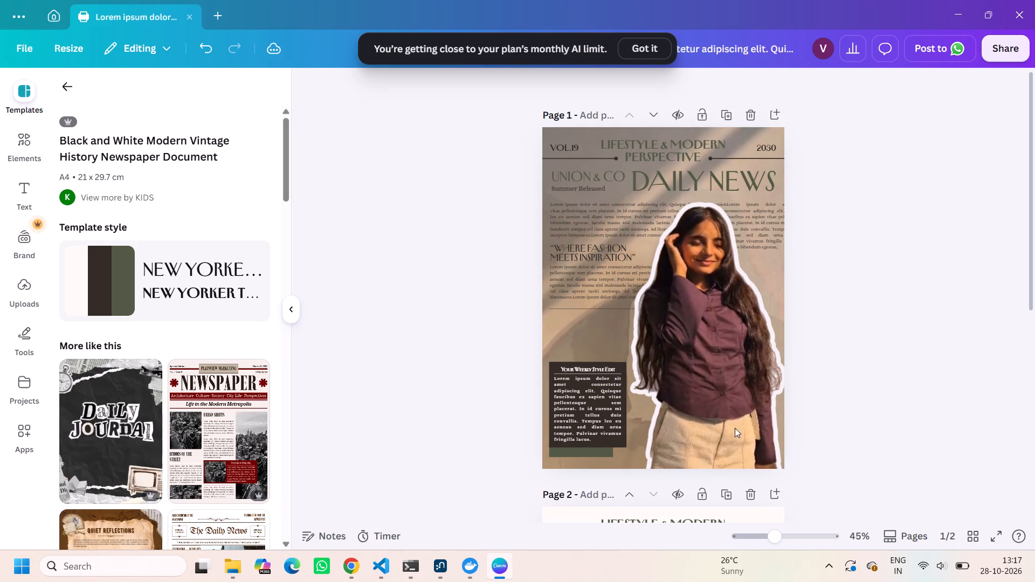
{"action": "left_click", "coordinate": [843, 213]}
Replace page 2's layout with the "Brown and Beige Modern Fashion Edition Og The Newspaper Article Document" template.
{"action": "scroll", "coordinate": [688, 379], "scroll_direction": "down", "scroll_amount": 6}
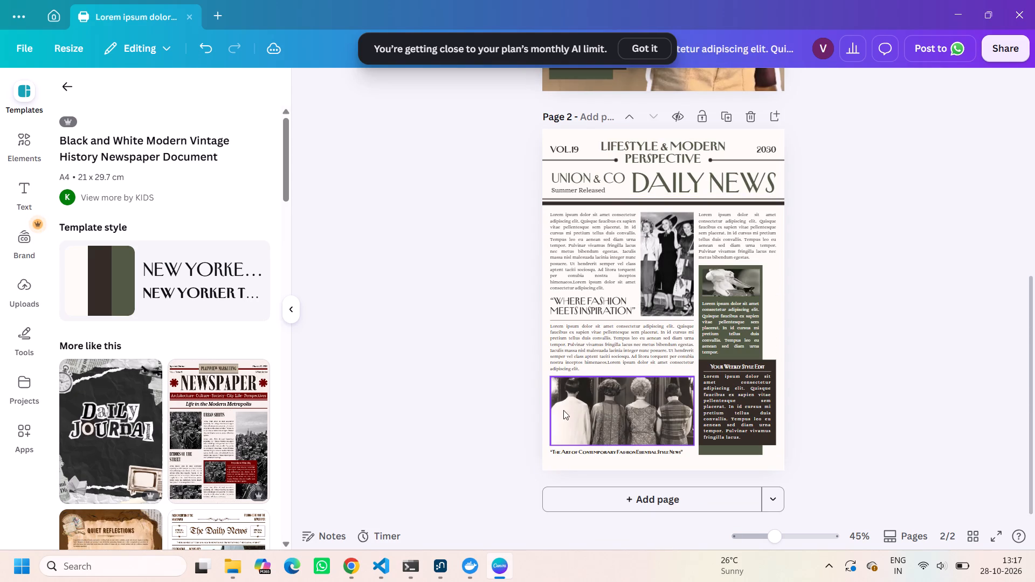
{"action": "right_click", "coordinate": [650, 507]}
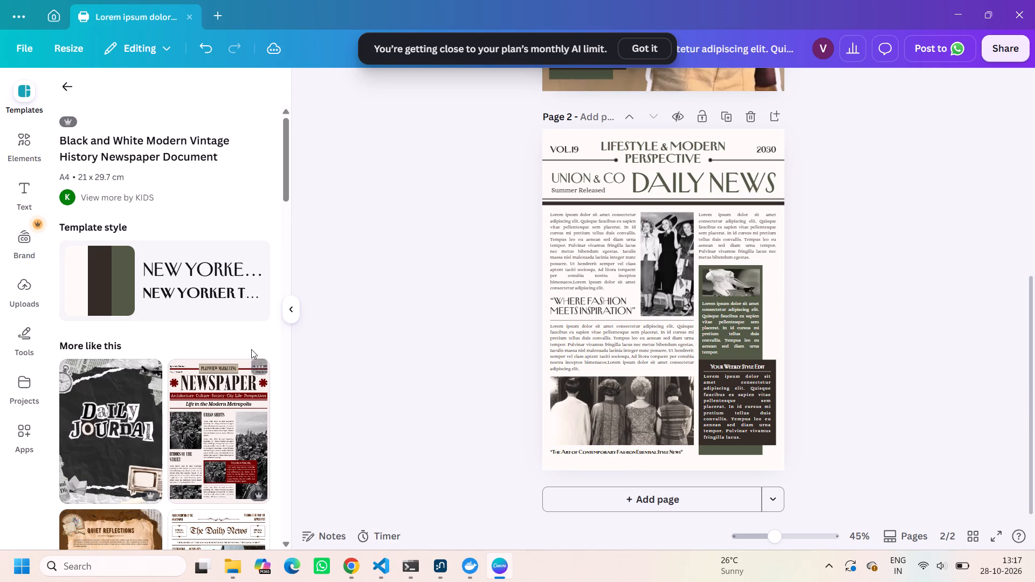
{"action": "scroll", "coordinate": [251, 349], "scroll_direction": "down", "scroll_amount": 1}
{"action": "right_click", "coordinate": [229, 479]}
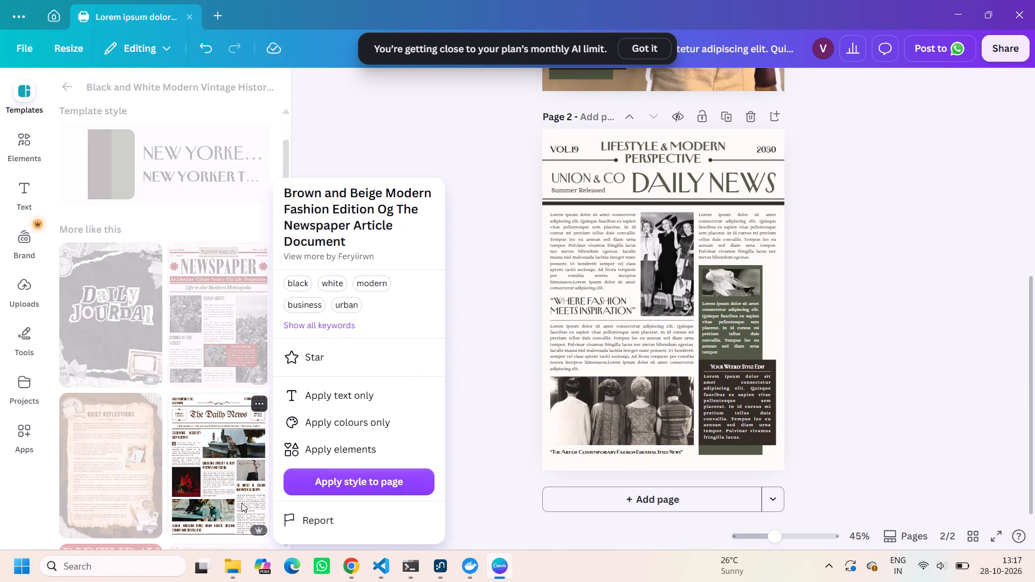
{"action": "left_click", "coordinate": [238, 508]}
{"action": "left_click", "coordinate": [651, 522]}
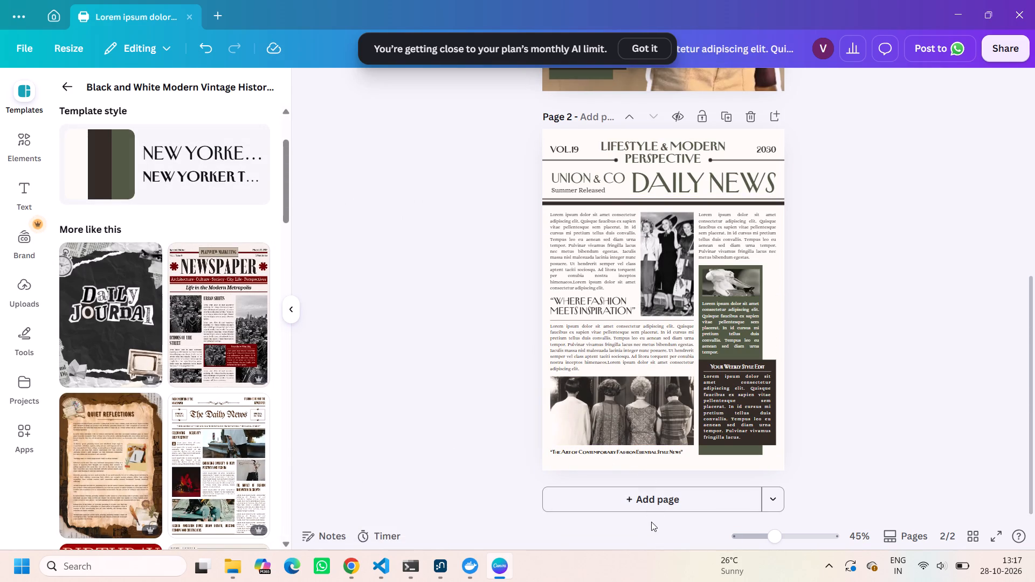
{"action": "left_click", "coordinate": [238, 461]}
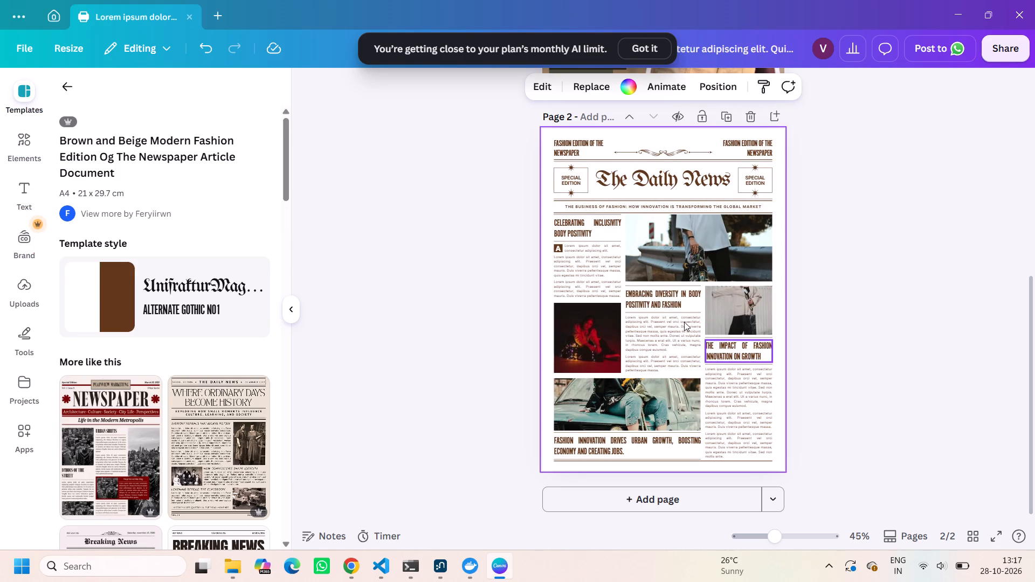
Copy the "Celebrating Inclusivity Body Positivity" heading from page 2 and place it on page 1 above the dark style box.
{"action": "double_click", "coordinate": [599, 231]}
{"action": "key", "text": "ctrl+a"}
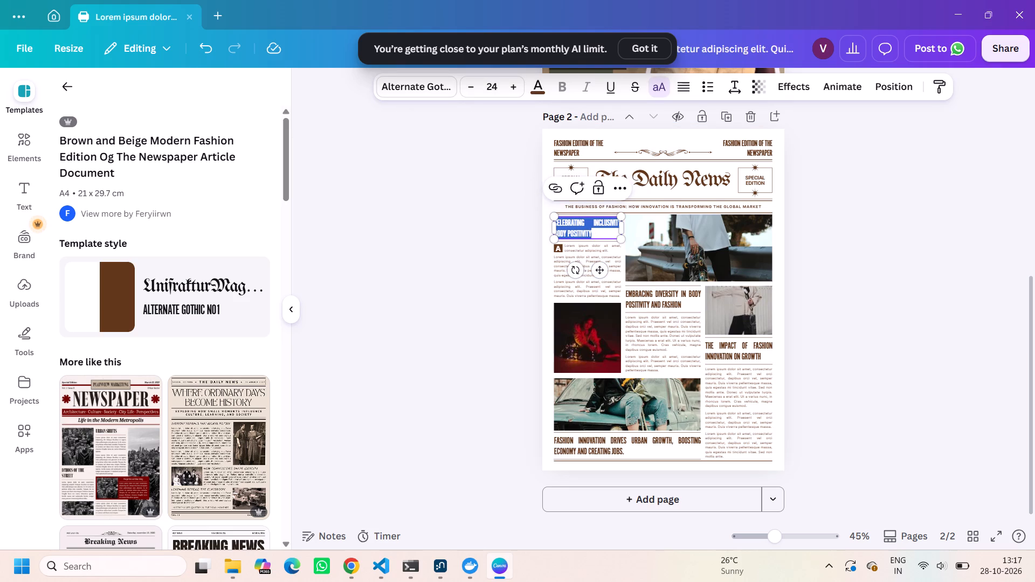
{"action": "key", "text": "ctrl+c"}
{"action": "scroll", "coordinate": [599, 231], "scroll_direction": "up", "scroll_amount": 2}
{"action": "left_click", "coordinate": [595, 145]}
{"action": "key", "text": "ctrl+v"}
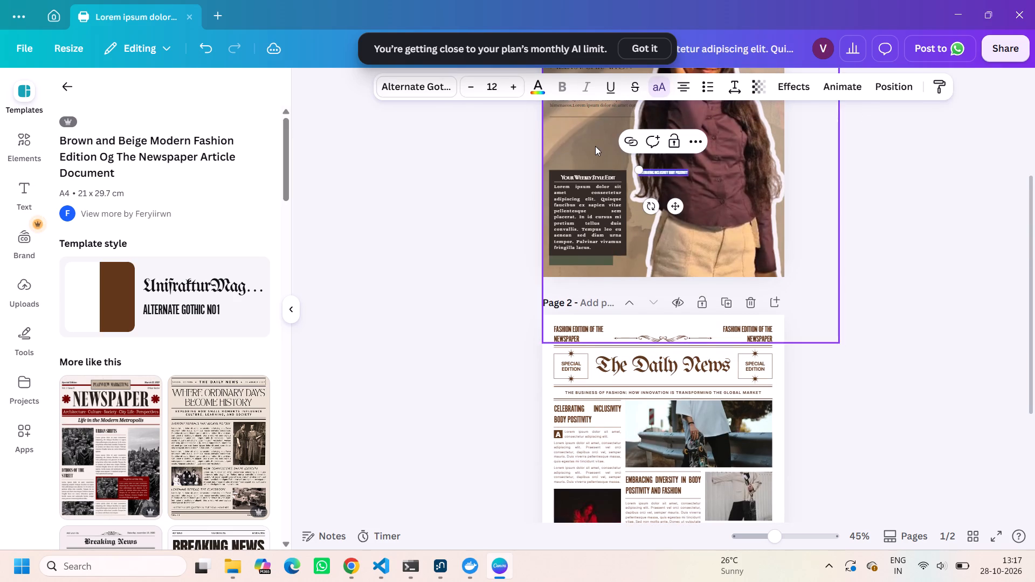
{"action": "left_click_drag", "start_coordinate": [678, 210], "coordinate": [589, 161]}
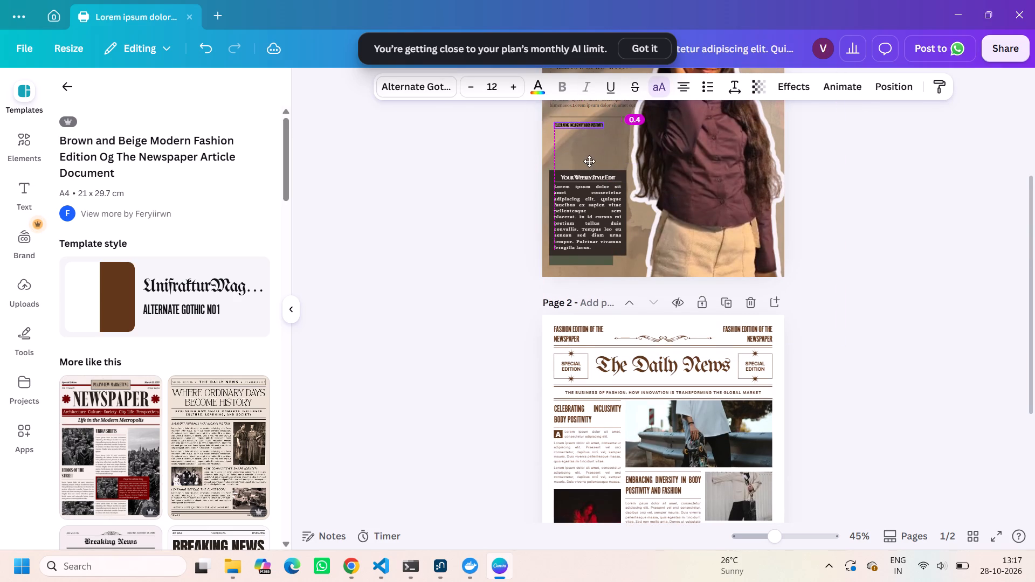
{"action": "left_click_drag", "start_coordinate": [589, 161], "coordinate": [589, 161]}
Enlarge the pasted heading to size 35.9 and wrap it over two lines between the article text and the dark box.
{"action": "left_click_drag", "start_coordinate": [551, 114], "coordinate": [454, 100]}
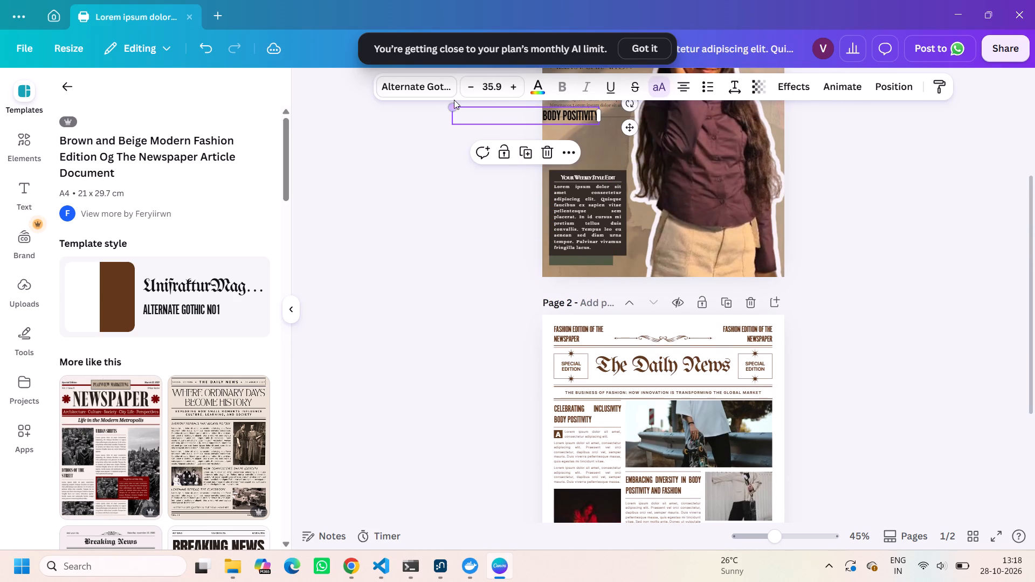
{"action": "left_click_drag", "start_coordinate": [630, 126], "coordinate": [677, 139]}
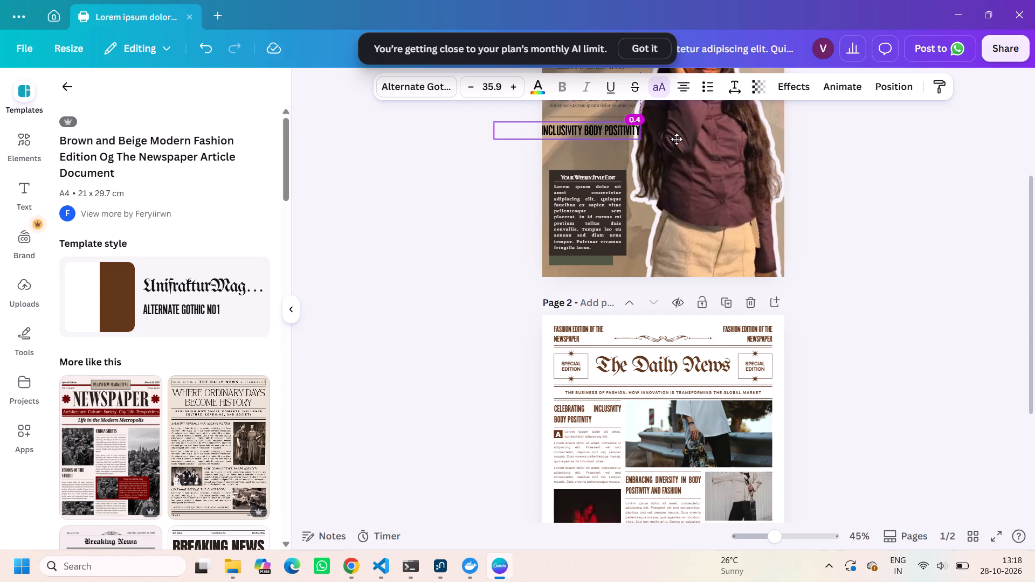
{"action": "left_click_drag", "start_coordinate": [677, 139], "coordinate": [716, 137]}
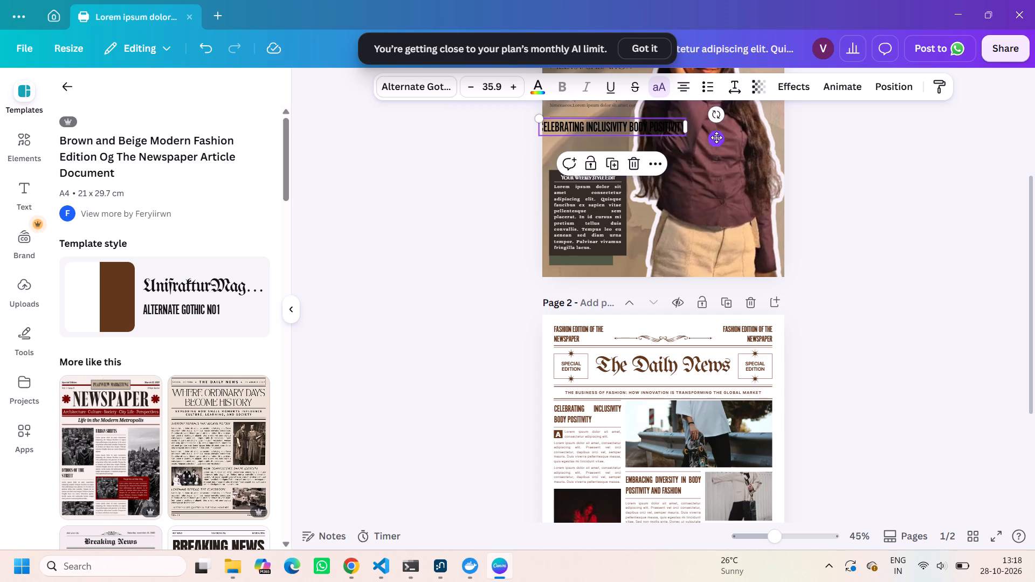
{"action": "scroll", "coordinate": [695, 238], "scroll_direction": "up", "scroll_amount": 2}
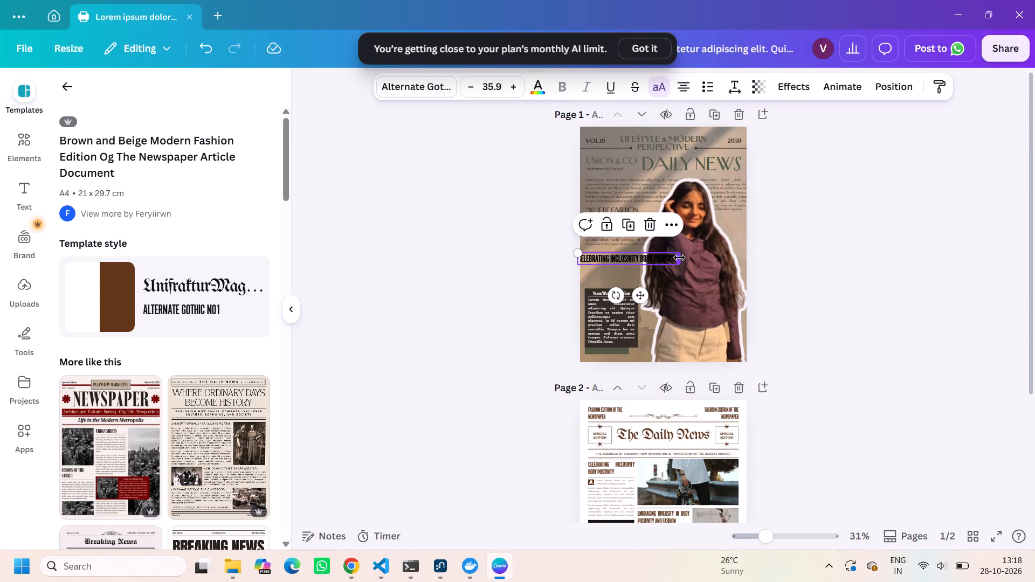
{"action": "left_click_drag", "start_coordinate": [679, 258], "coordinate": [639, 267]}
{"action": "double_click", "coordinate": [618, 267]}
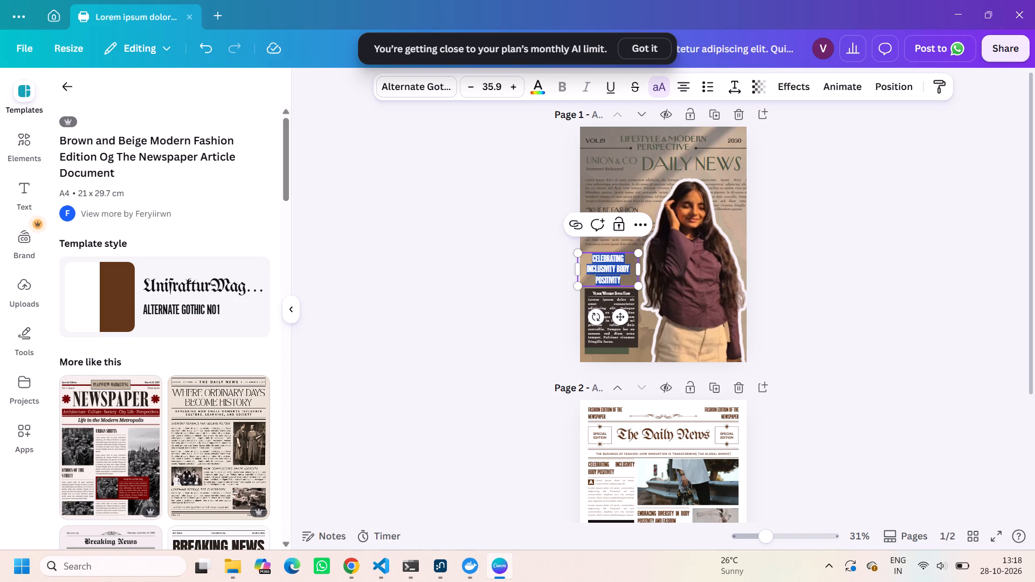
{"action": "left_click", "coordinate": [852, 271]}
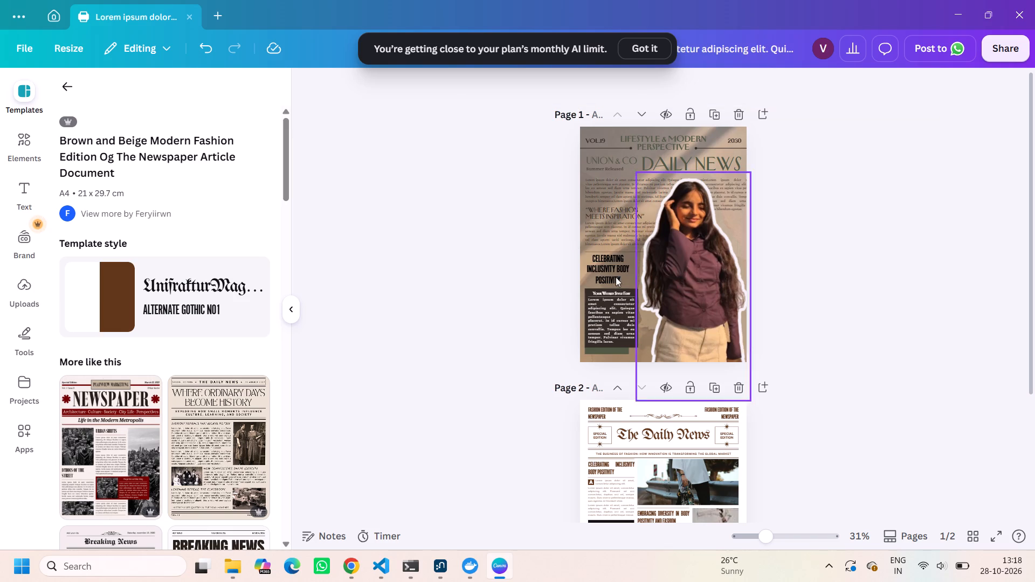
{"action": "left_click", "coordinate": [610, 275]}
{"action": "left_click_drag", "start_coordinate": [638, 268], "coordinate": [653, 267]}
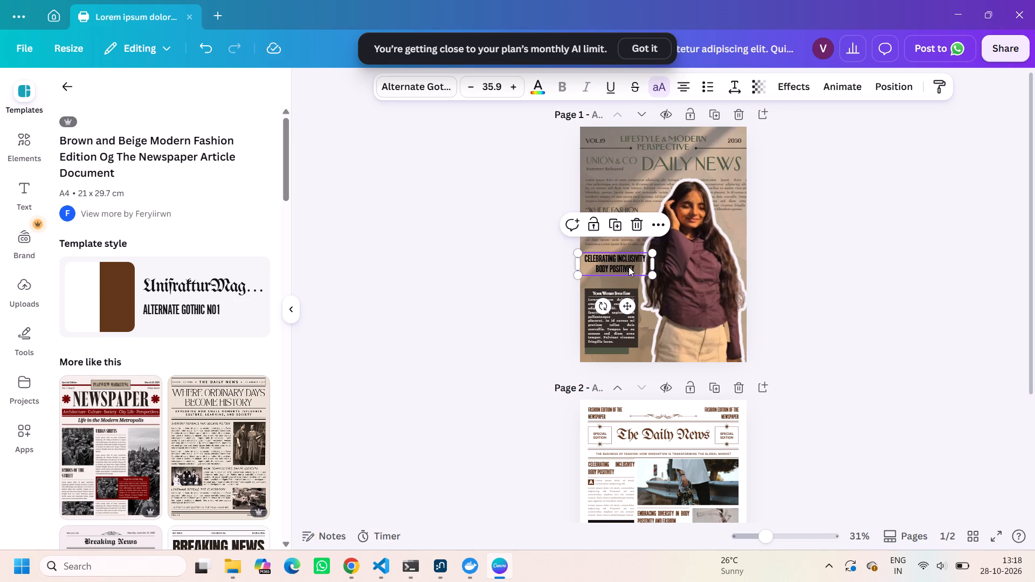
Change the font of the "Celebrating Inclusivity Body Positivity" heading to New Yorker Type Classic.
{"action": "double_click", "coordinate": [629, 267]}
{"action": "left_click", "coordinate": [656, 190]}
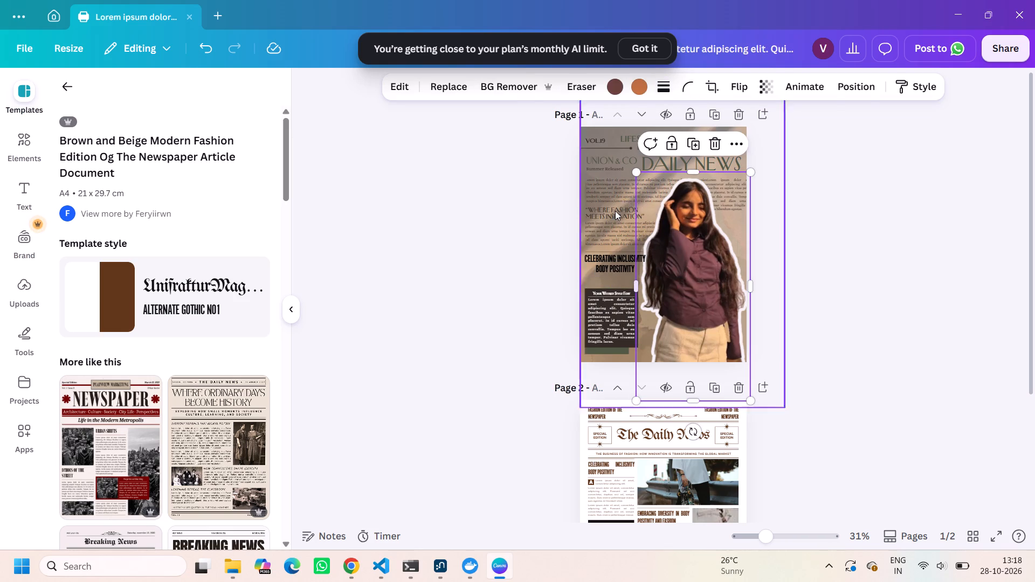
{"action": "double_click", "coordinate": [615, 211]}
{"action": "triple_click", "coordinate": [612, 268]}
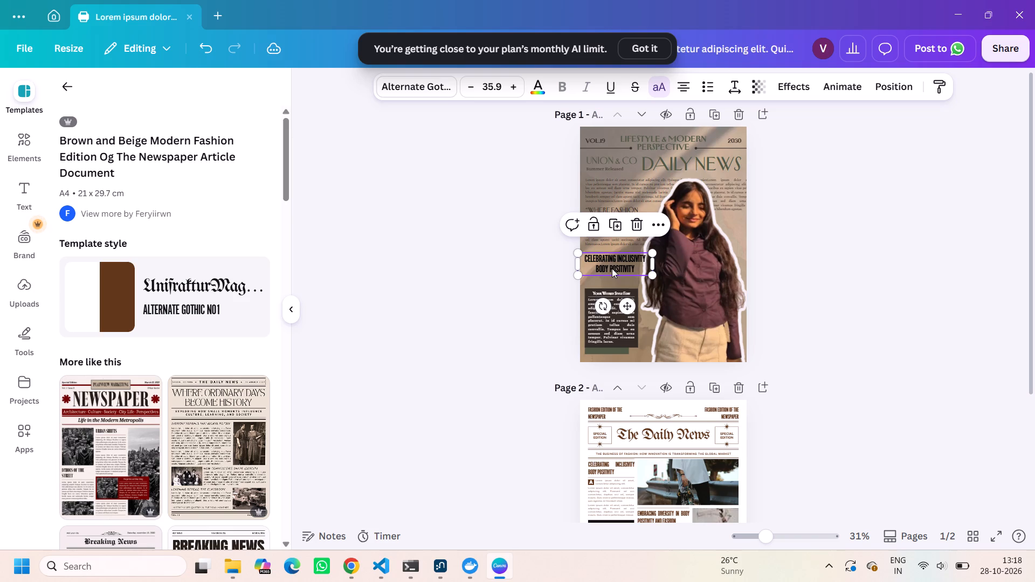
{"action": "left_click", "coordinate": [436, 78]}
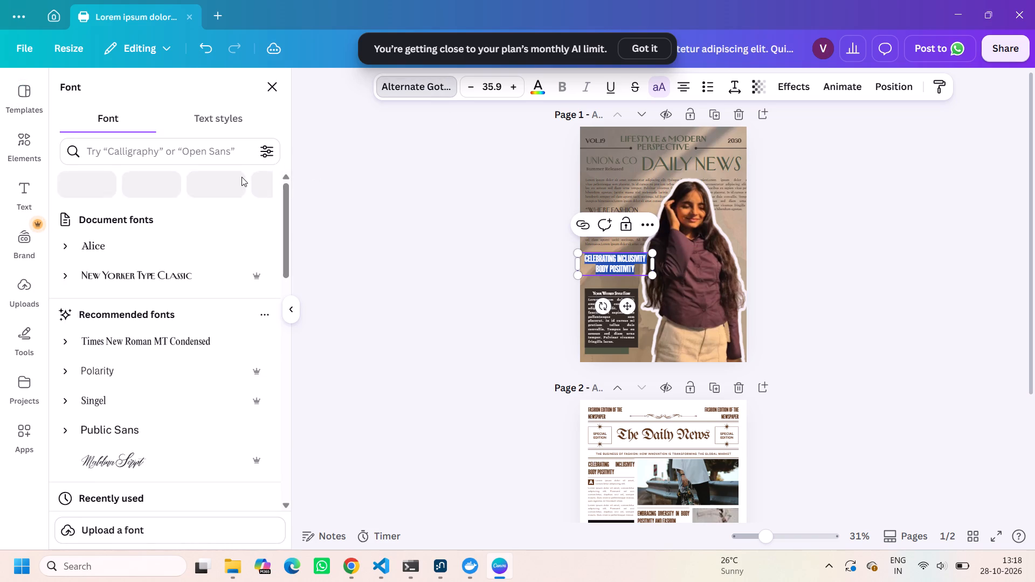
{"action": "left_click", "coordinate": [168, 334]}
{"action": "left_click", "coordinate": [450, 301]}
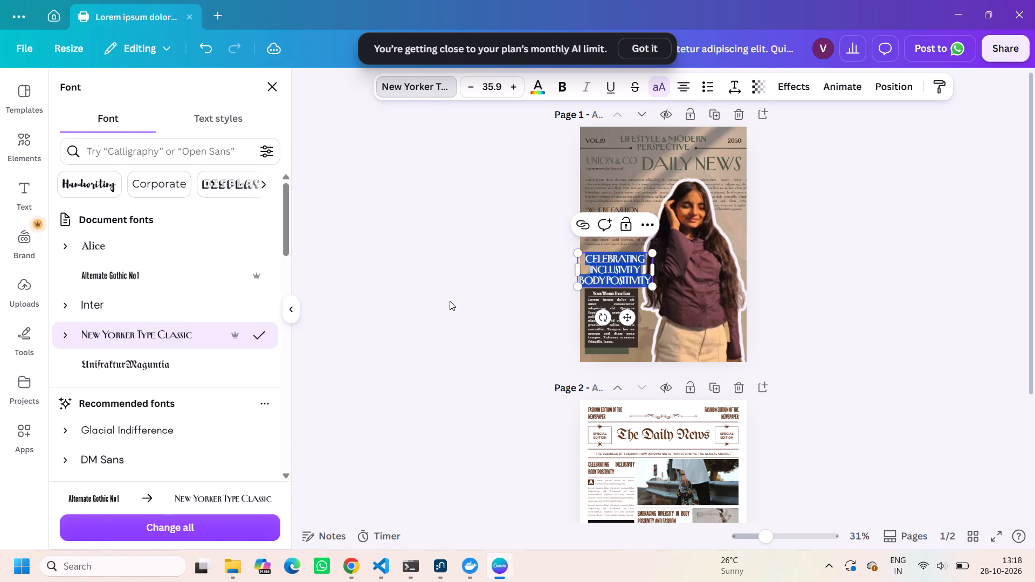
{"action": "left_click", "coordinate": [716, 321]}
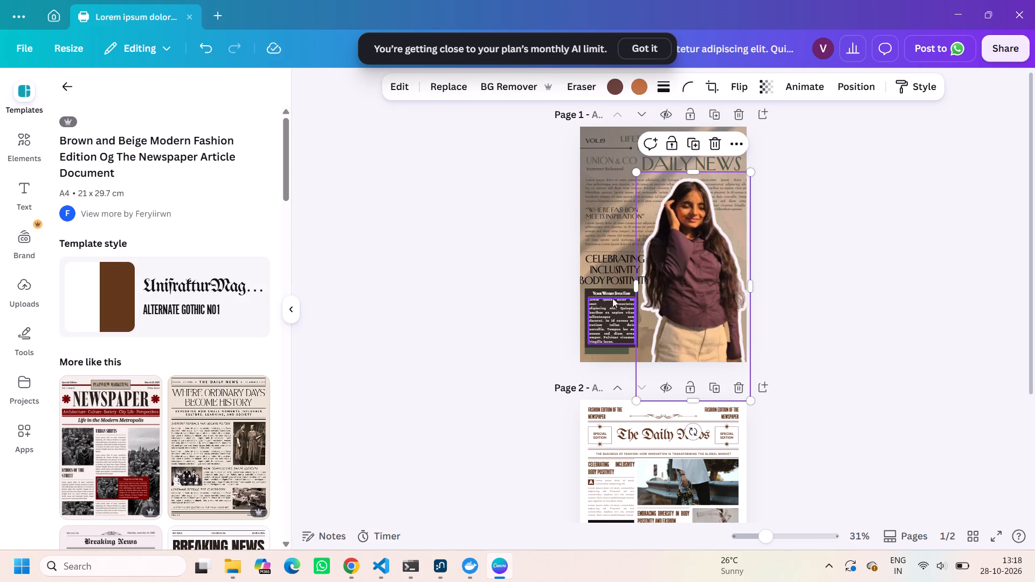
Shrink the heading's text box to about 7.9 wide and reduce its font size to 26.3.
{"action": "left_click", "coordinate": [617, 283]}
{"action": "left_click_drag", "start_coordinate": [656, 286], "coordinate": [644, 282]}
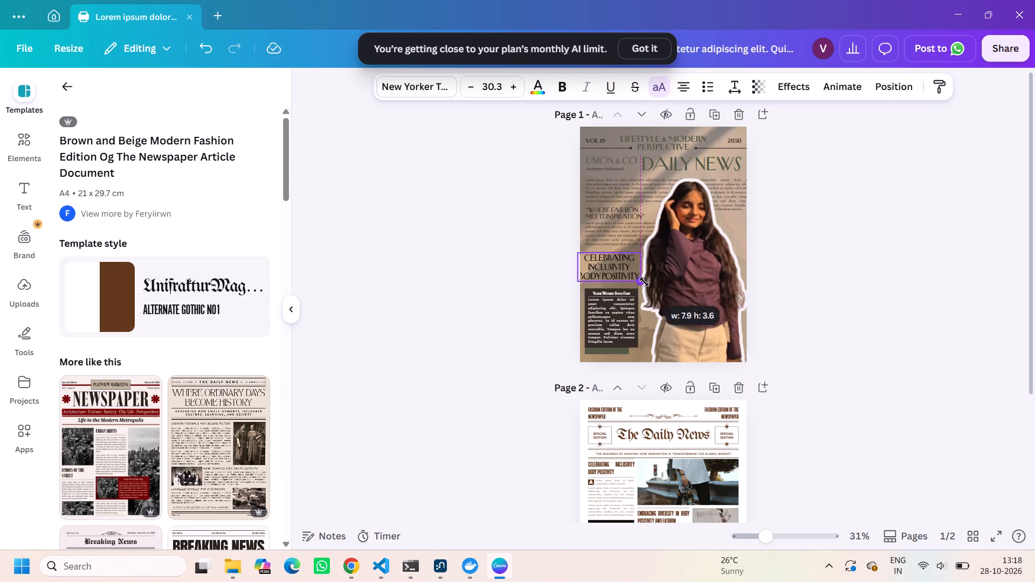
{"action": "triple_click", "coordinate": [625, 274]}
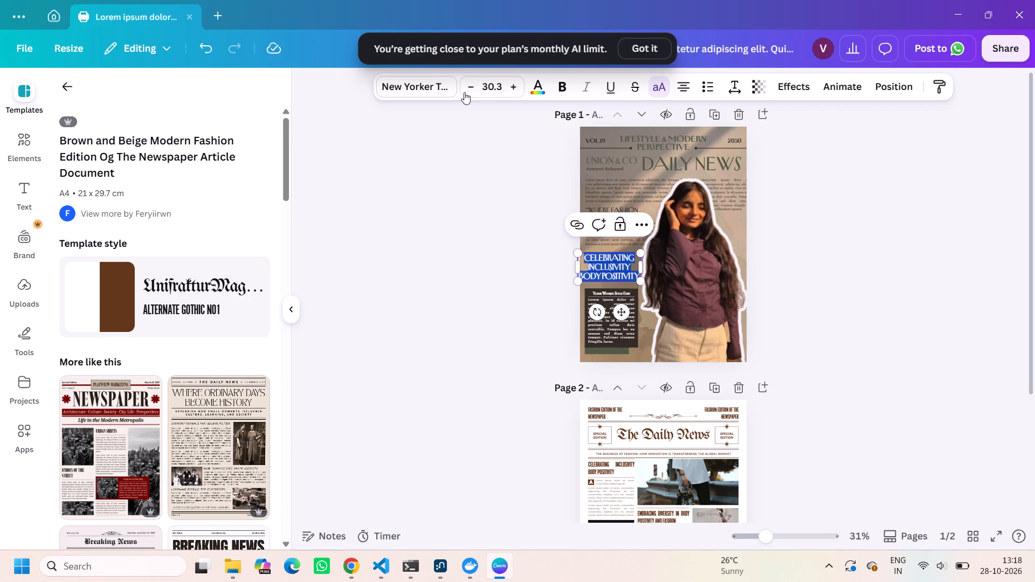
{"action": "triple_click", "coordinate": [466, 92]}
{"action": "left_click", "coordinate": [466, 92]}
{"action": "left_click", "coordinate": [482, 182]}
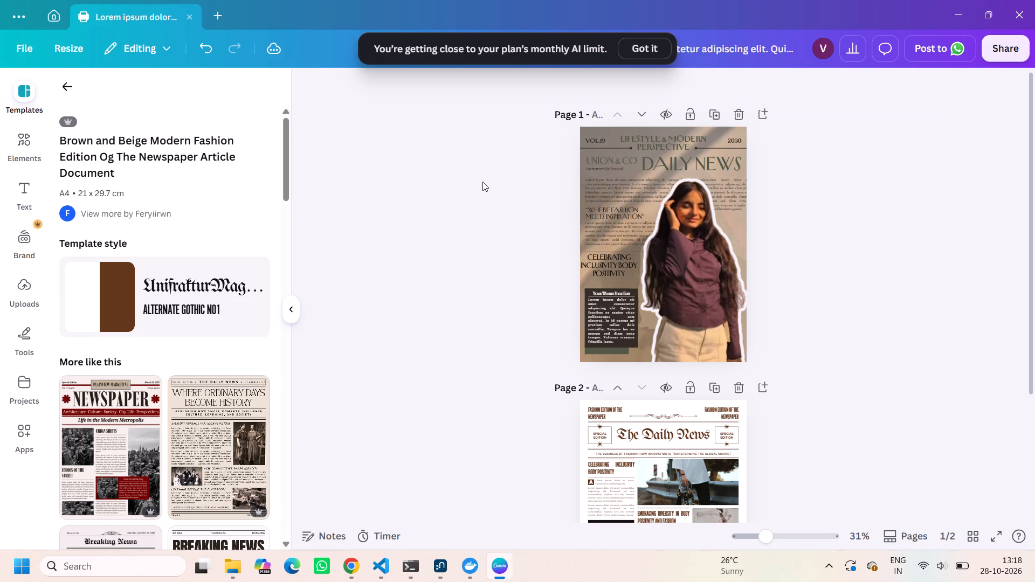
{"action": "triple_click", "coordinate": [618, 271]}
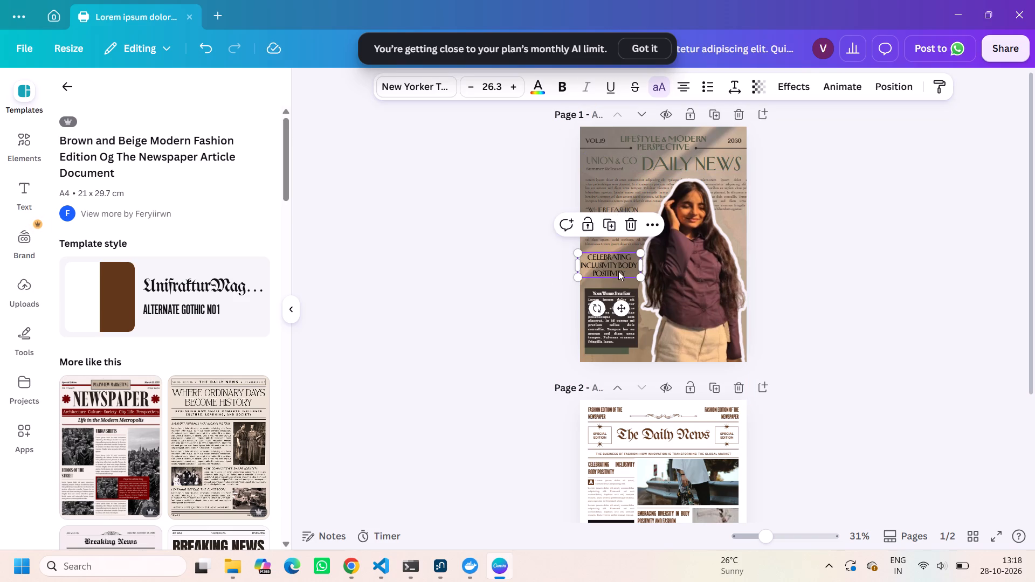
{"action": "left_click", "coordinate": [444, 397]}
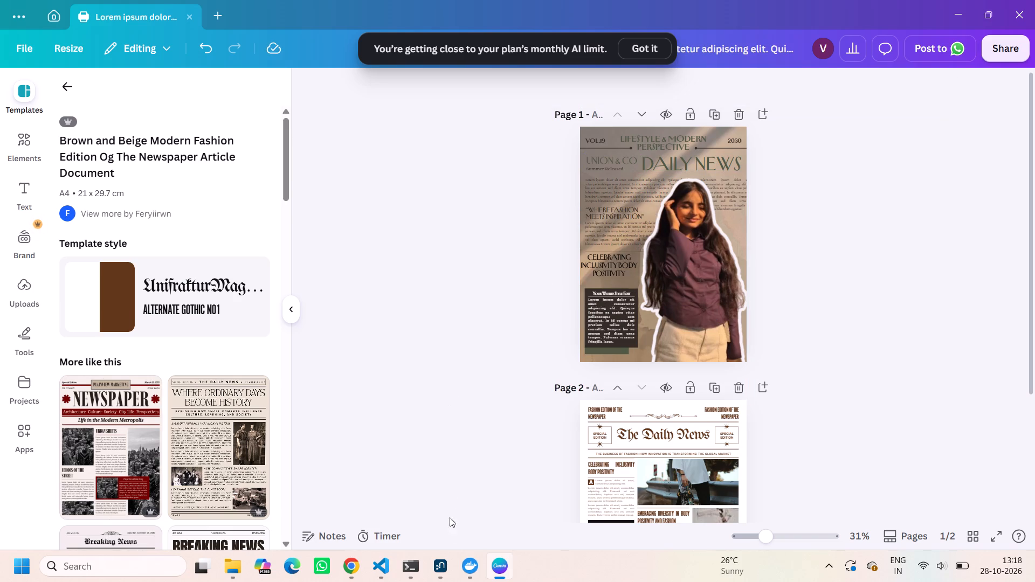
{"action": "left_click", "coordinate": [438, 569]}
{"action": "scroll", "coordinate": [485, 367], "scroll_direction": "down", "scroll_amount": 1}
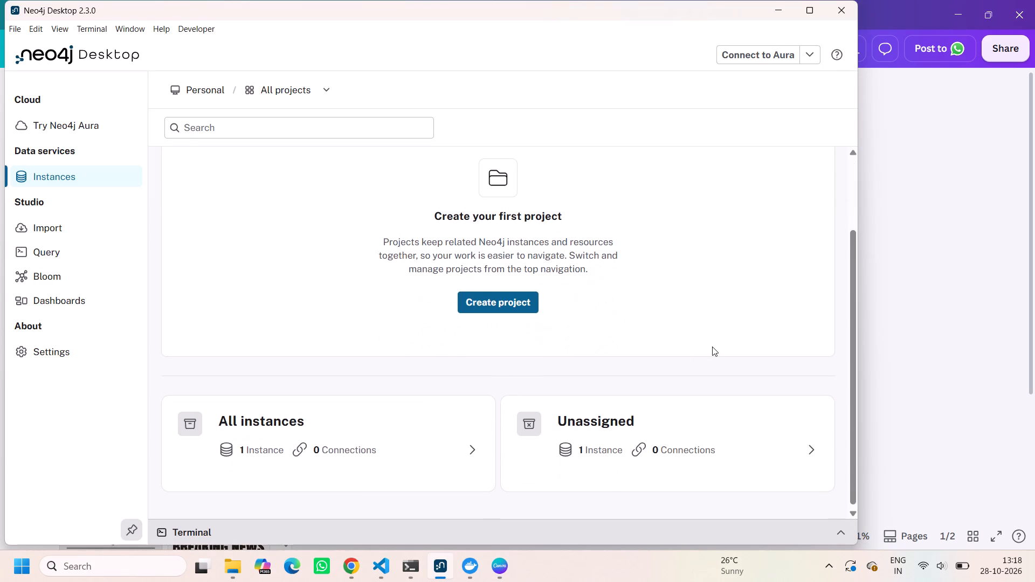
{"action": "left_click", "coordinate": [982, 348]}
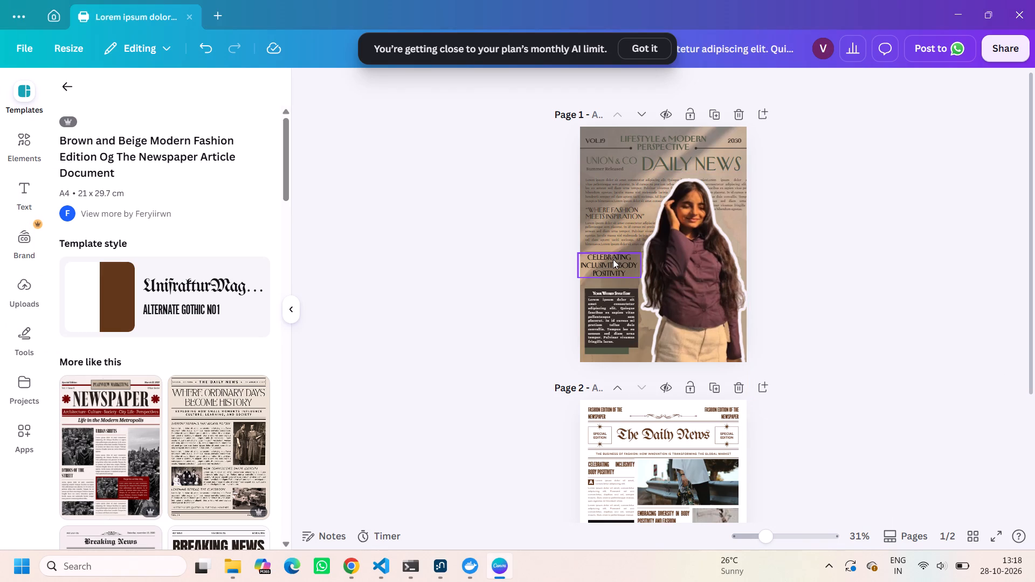
Insert a space between "Inclusivity" and "Body" in the page 1 heading and nudge the heading slightly away from the page's left edge.
{"action": "triple_click", "coordinate": [613, 259]}
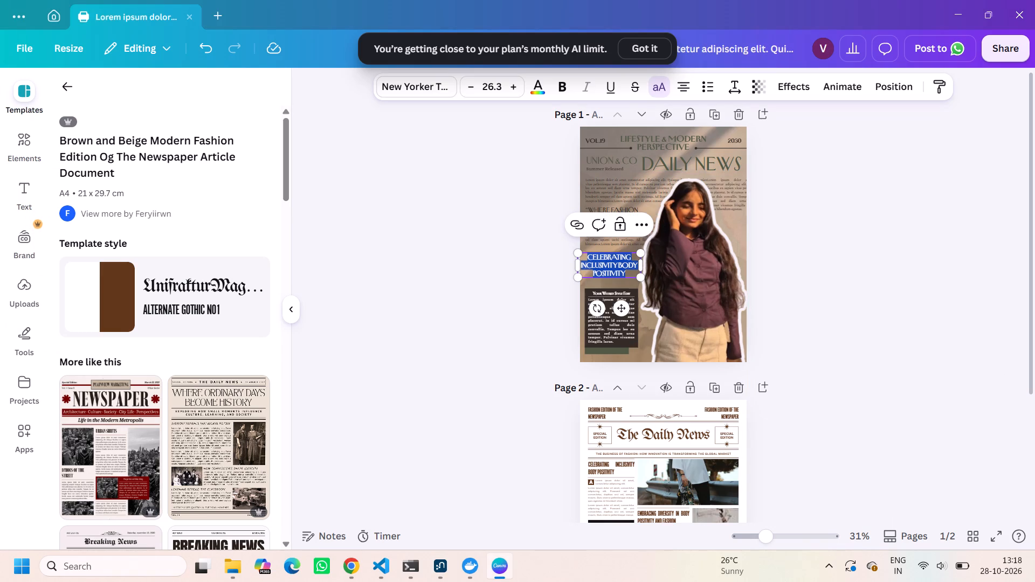
{"action": "left_click", "coordinate": [616, 265]}
{"action": "left_click", "coordinate": [616, 265]}
{"action": "key", "text": "space"}
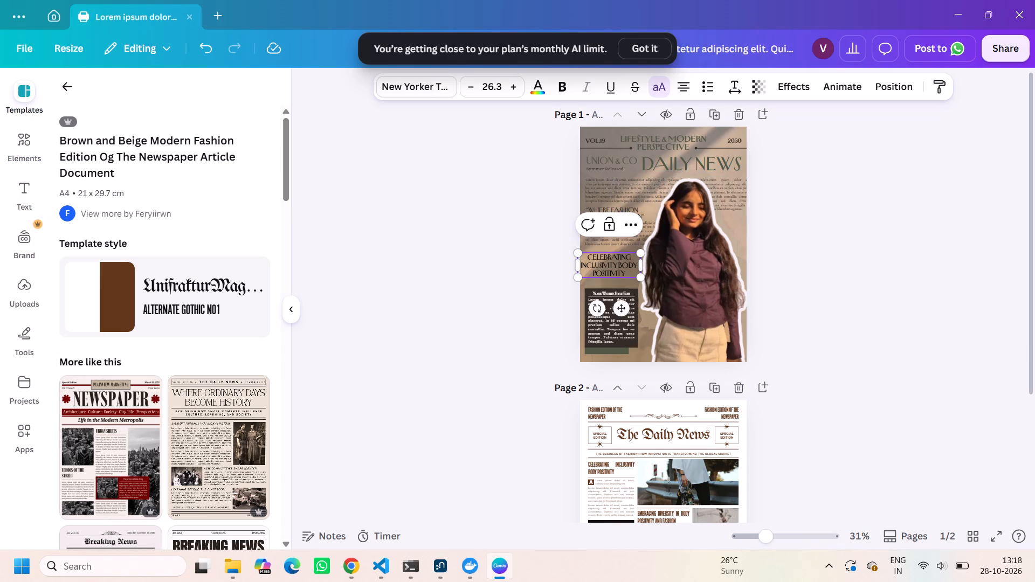
{"action": "left_click", "coordinate": [618, 265]}
{"action": "key", "text": "space"}
{"action": "left_click", "coordinate": [525, 329]}
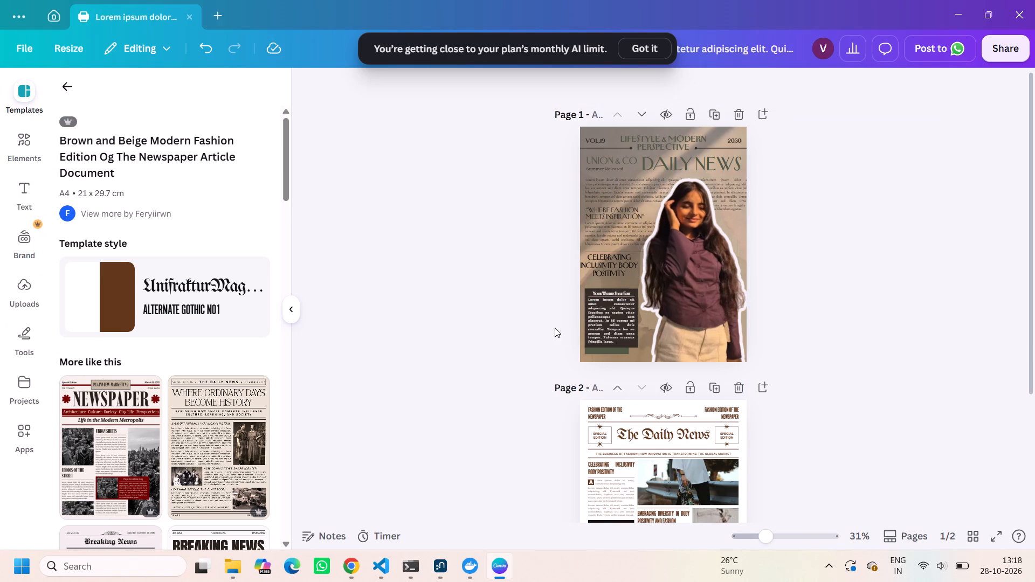
{"action": "left_click", "coordinate": [606, 271]}
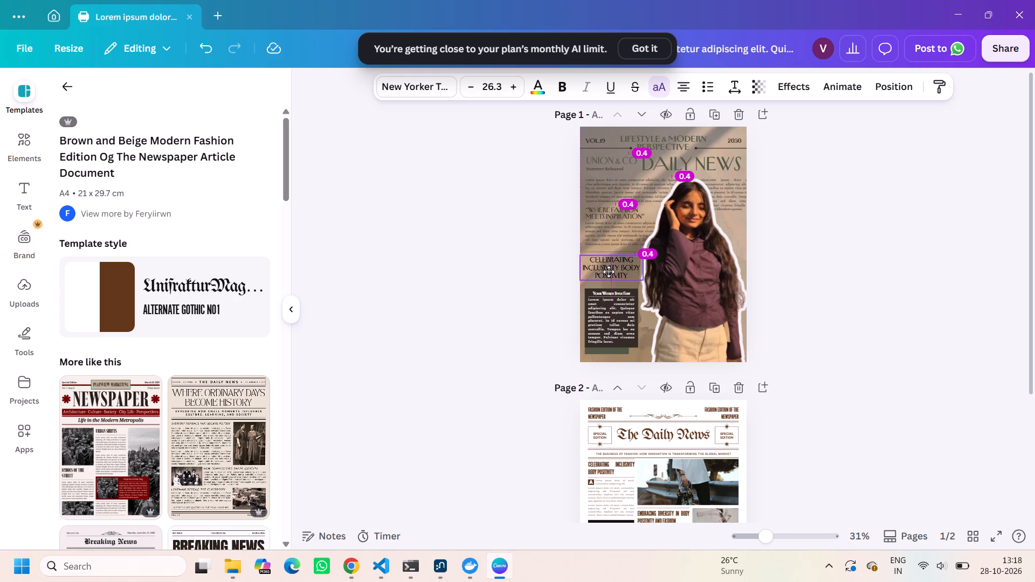
{"action": "left_click", "coordinate": [492, 310]}
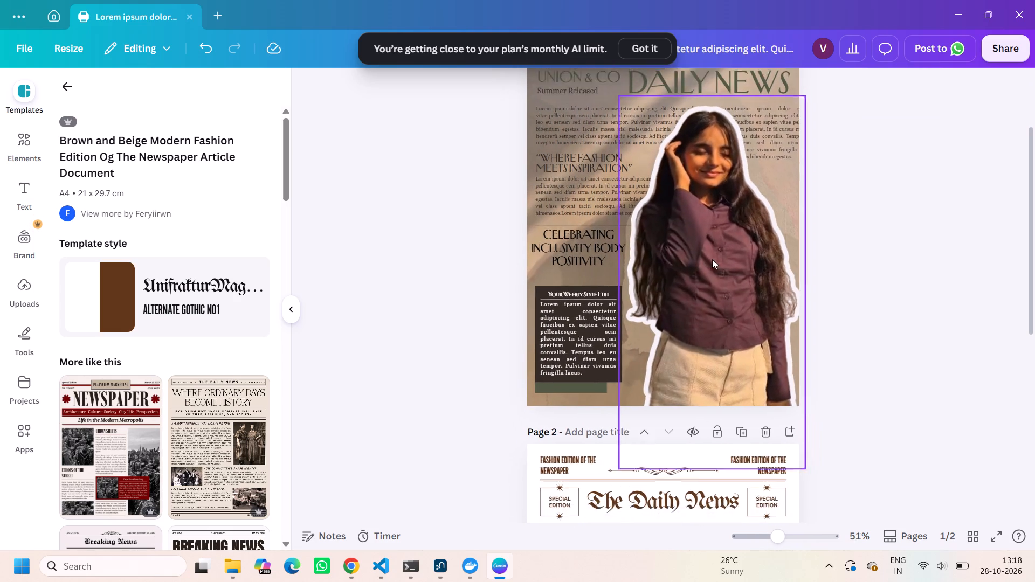
Copy the thin brown line under The Daily News masthead on page 2 and place it on page 1 between the heading and dark box.
{"action": "scroll", "coordinate": [729, 362], "scroll_direction": "down", "scroll_amount": 5}
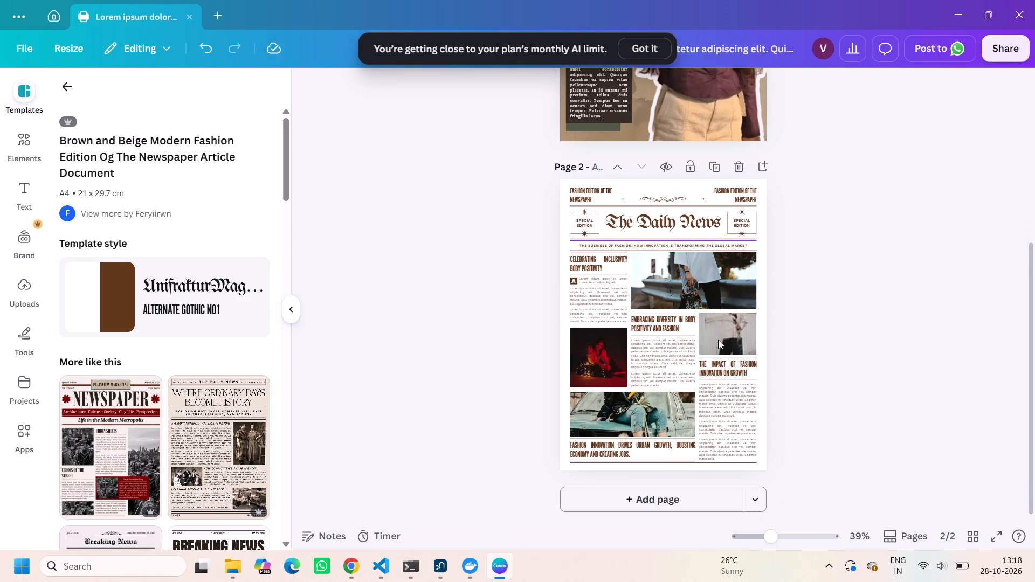
{"action": "scroll", "coordinate": [624, 354], "scroll_direction": "down", "scroll_amount": 1}
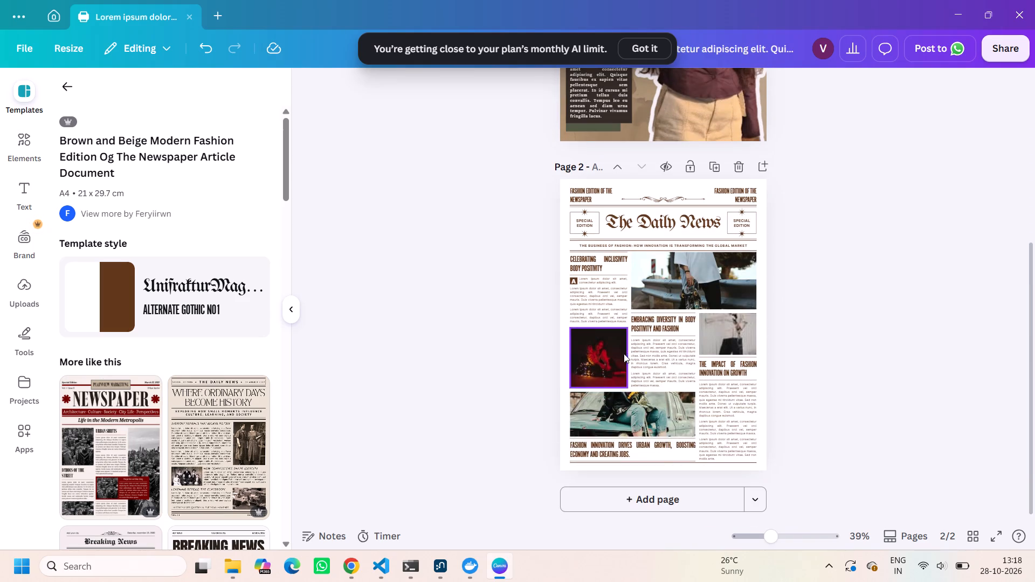
{"action": "left_click", "coordinate": [636, 240]}
{"action": "key", "text": "ctrl+c"}
{"action": "scroll", "coordinate": [636, 254], "scroll_direction": "up", "scroll_amount": 3}
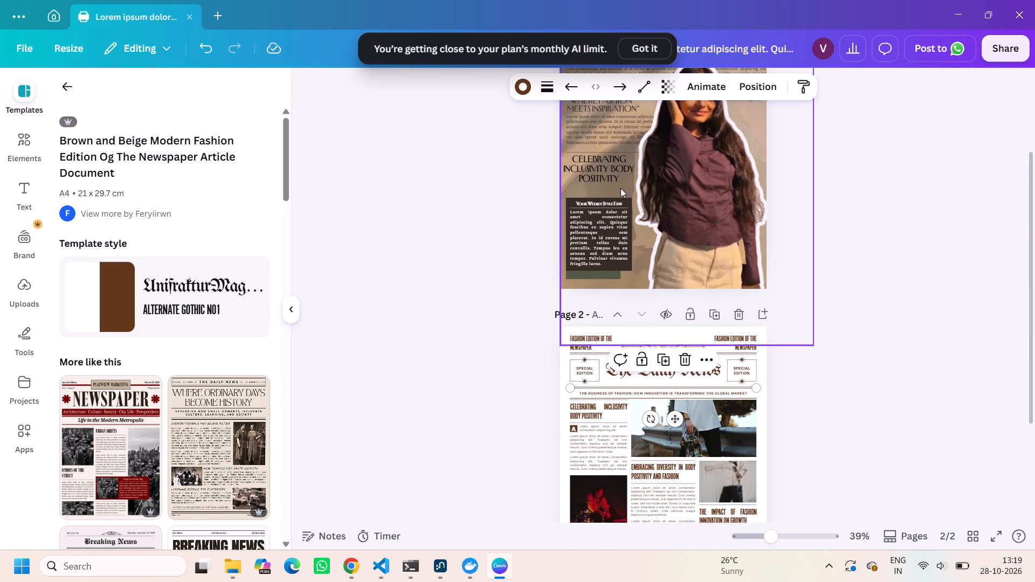
{"action": "left_click", "coordinate": [618, 189]}
{"action": "key", "text": "ctrl+v"}
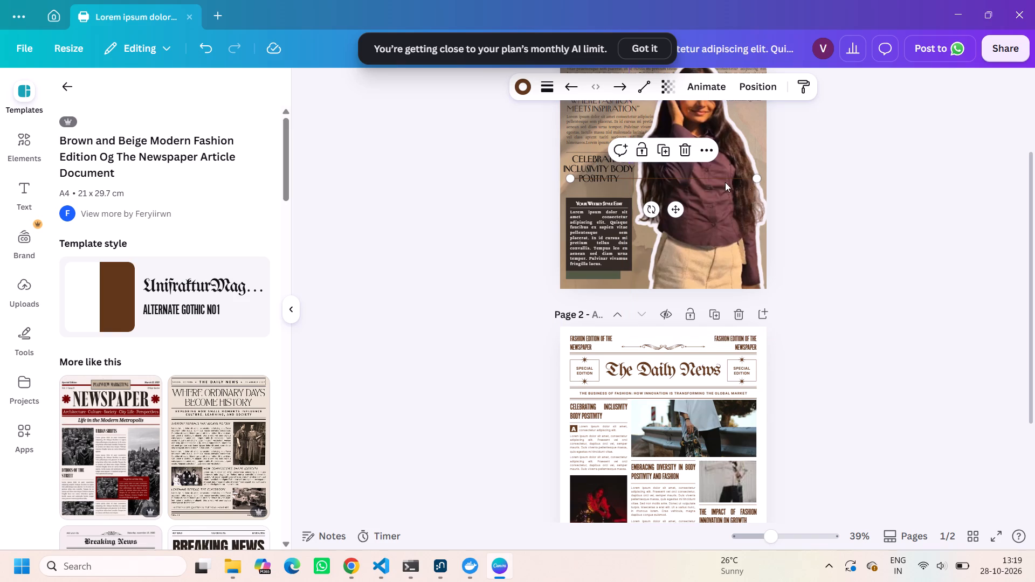
{"action": "left_click_drag", "start_coordinate": [714, 177], "coordinate": [705, 186]}
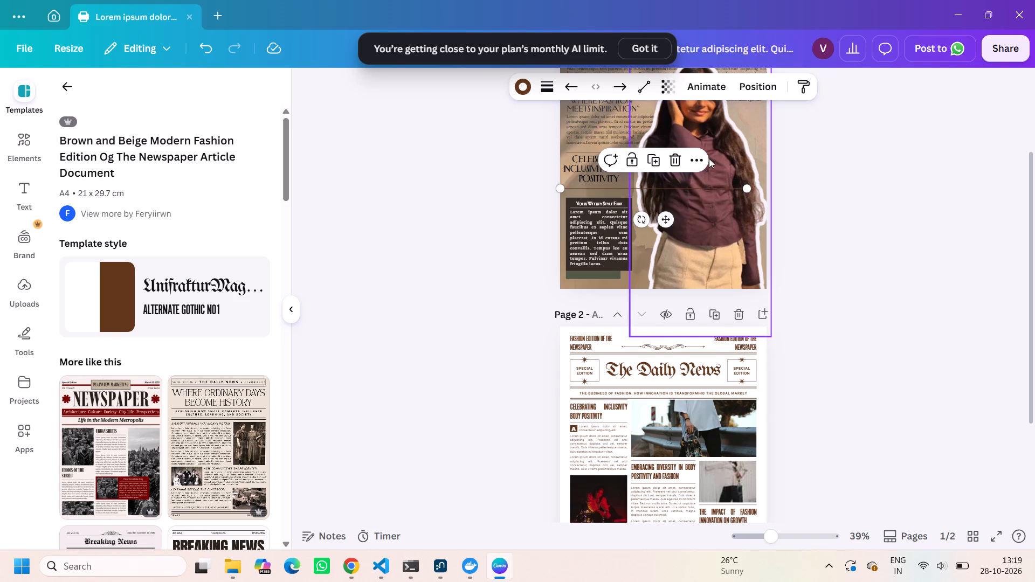
Send the pasted line backward behind the woman's cutout and nudge it to sit just below the "Celebrating Inclusivity Body Positivity" heading.
{"action": "left_click", "coordinate": [696, 154]}
{"action": "left_click", "coordinate": [742, 317]}
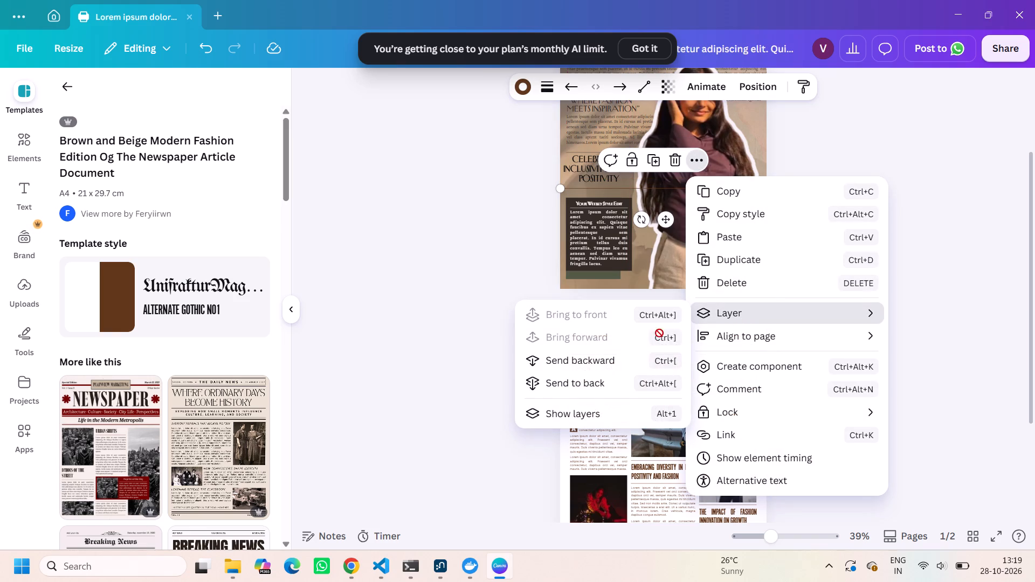
{"action": "left_click", "coordinate": [623, 359]}
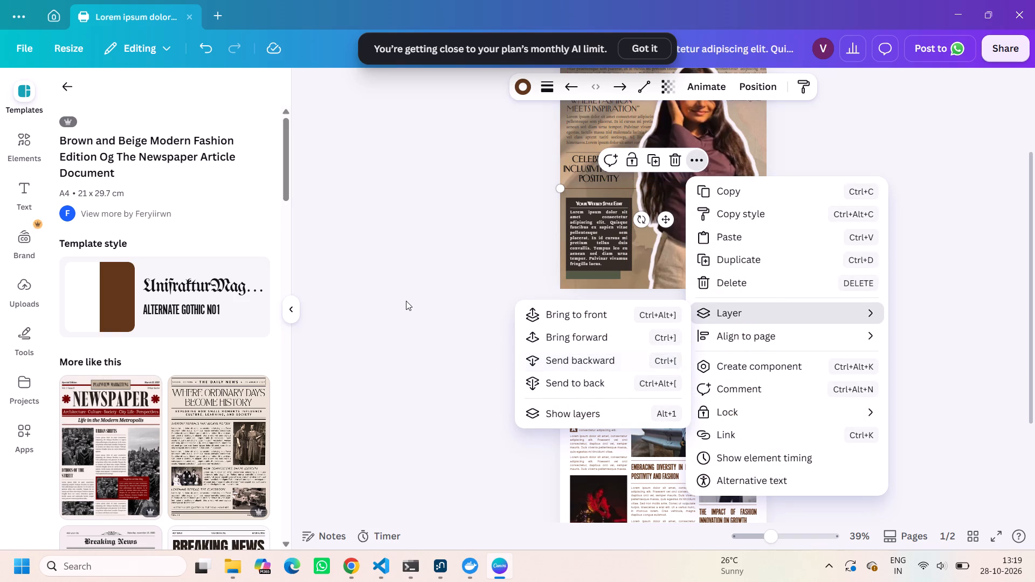
{"action": "left_click", "coordinate": [404, 300]}
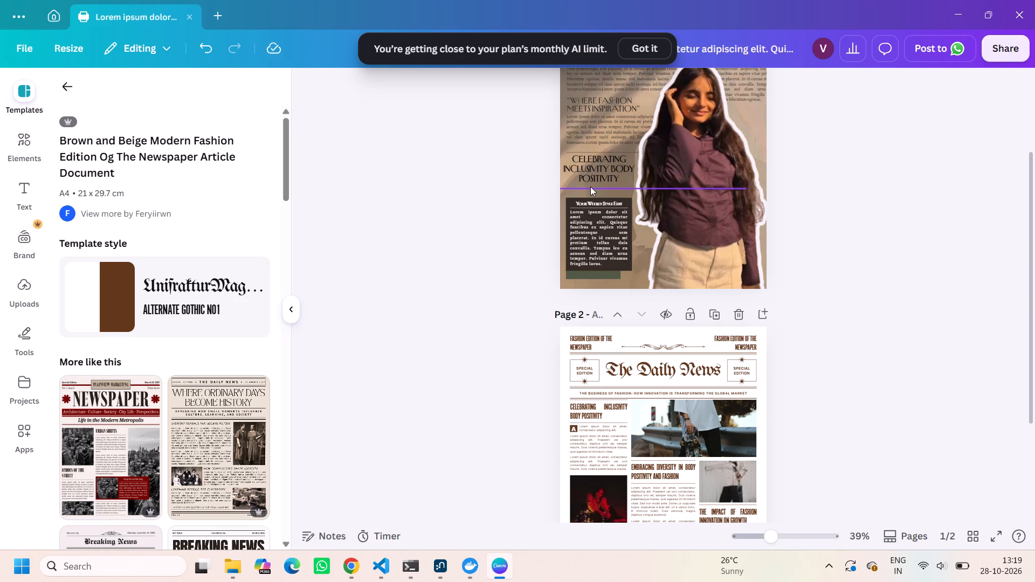
{"action": "left_click_drag", "start_coordinate": [590, 186], "coordinate": [597, 185]}
{"action": "left_click", "coordinate": [419, 282]}
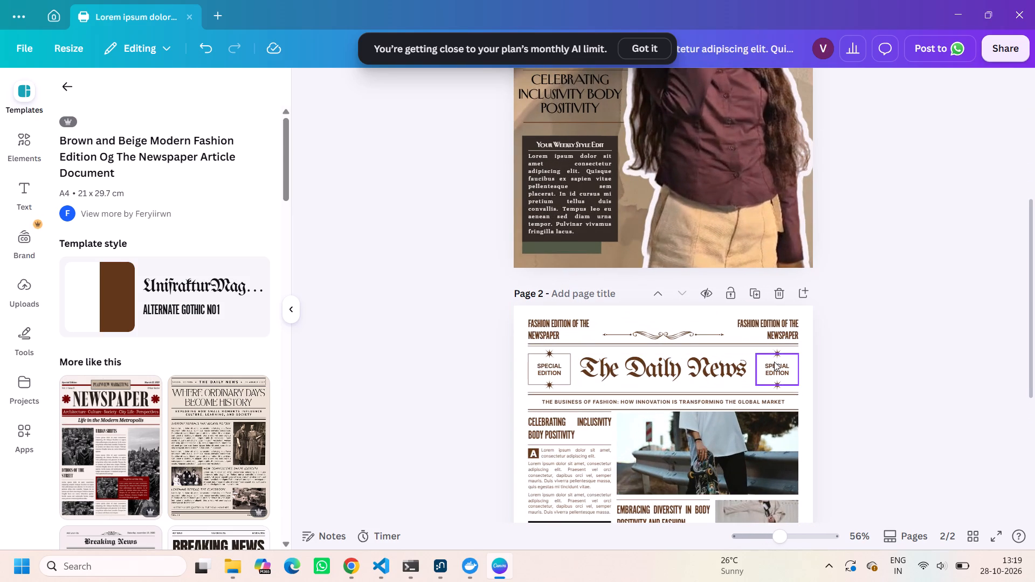
Copy the framed "Special Edition" badge with its stars from page 2 and place it on page 1 below the right article column.
{"action": "scroll", "coordinate": [774, 363], "scroll_direction": "up", "scroll_amount": 1}
{"action": "scroll", "coordinate": [774, 363], "scroll_direction": "down", "scroll_amount": 2}
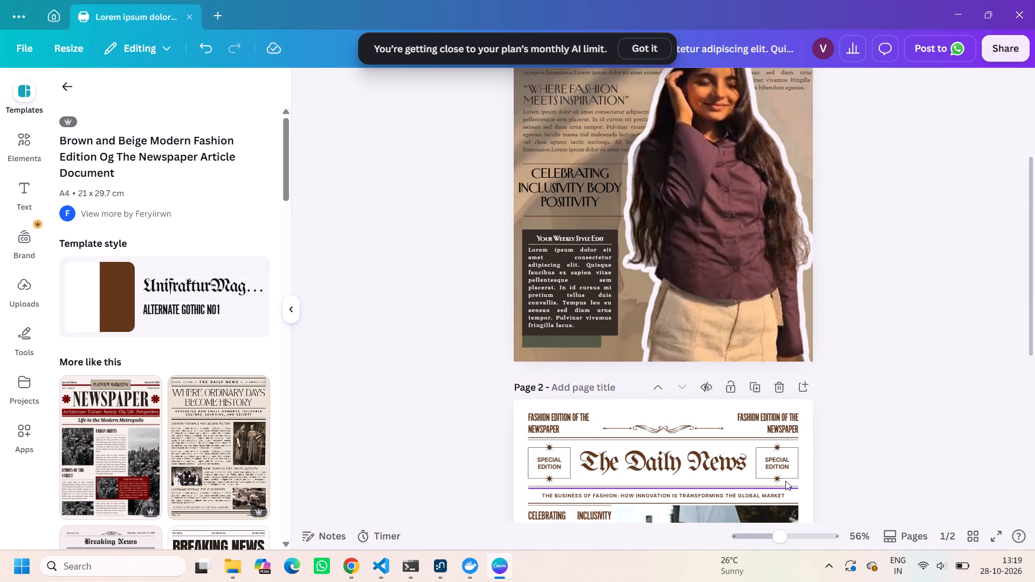
{"action": "left_click", "coordinate": [785, 480]}
{"action": "left_click_drag", "start_coordinate": [803, 477], "coordinate": [753, 446]}
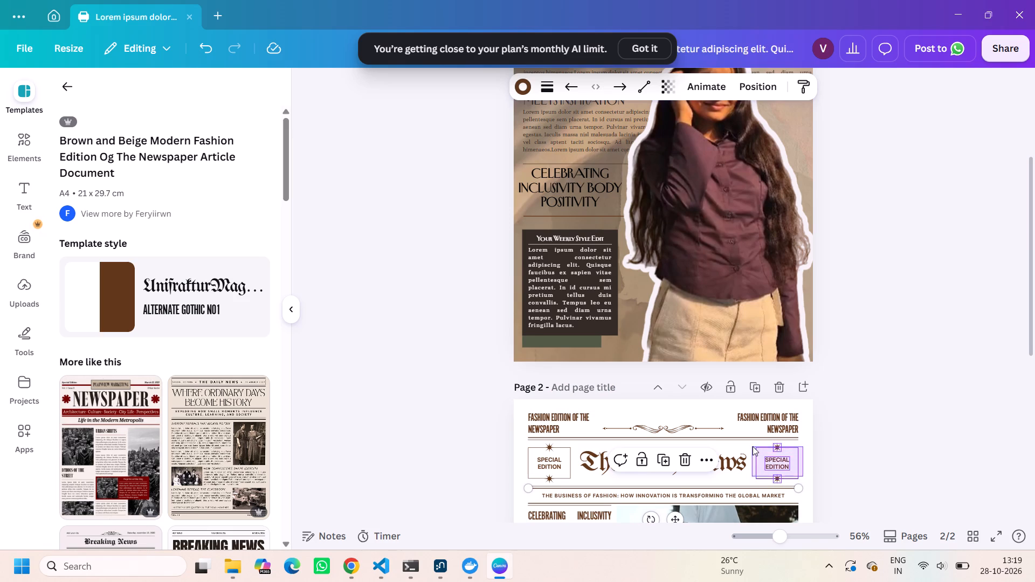
{"action": "key", "text": "ctrl+c"}
{"action": "scroll", "coordinate": [753, 446], "scroll_direction": "up", "scroll_amount": 2}
{"action": "left_click", "coordinate": [788, 295]}
{"action": "key", "text": "ctrl+v"}
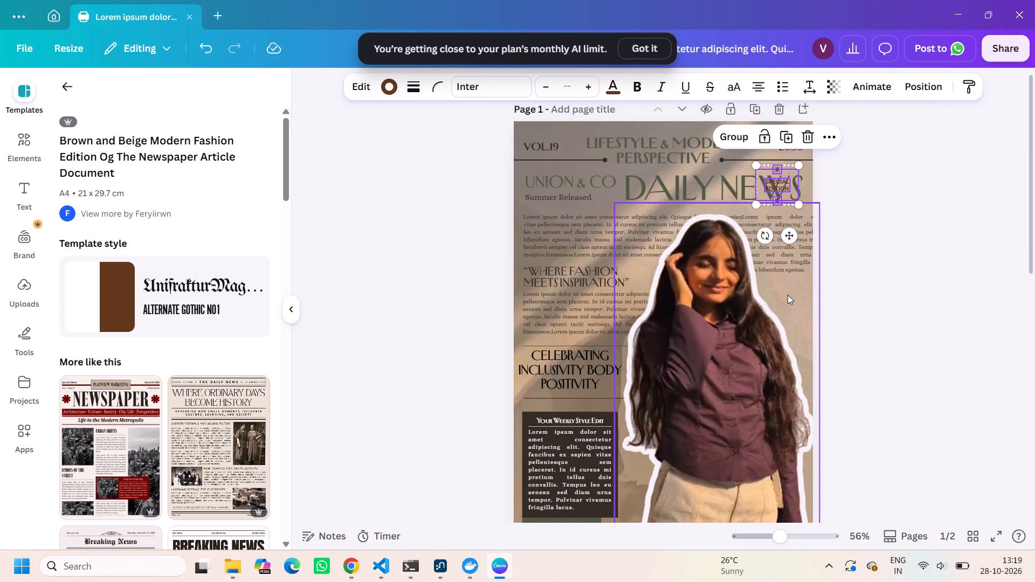
{"action": "left_click_drag", "start_coordinate": [779, 180], "coordinate": [788, 291]}
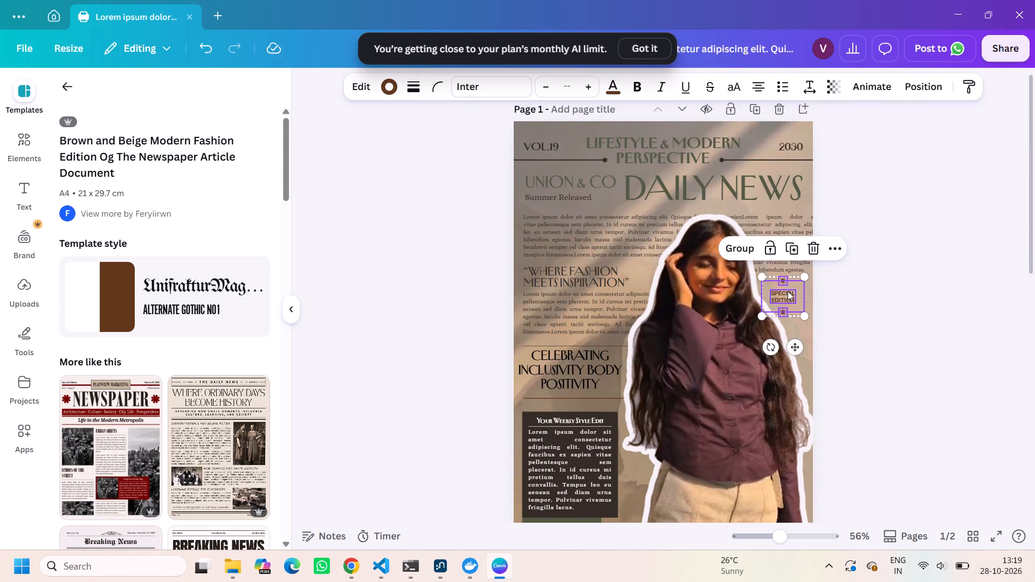
{"action": "left_click", "coordinate": [847, 316]}
{"action": "left_click", "coordinate": [782, 291]}
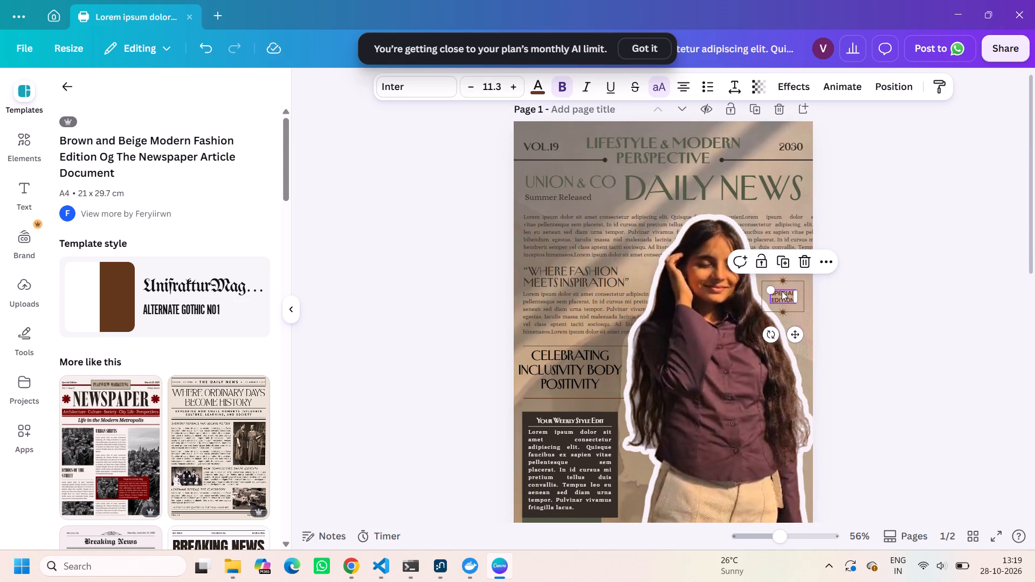
{"action": "left_click_drag", "start_coordinate": [847, 307], "coordinate": [849, 319]}
{"action": "left_click", "coordinate": [849, 319]}
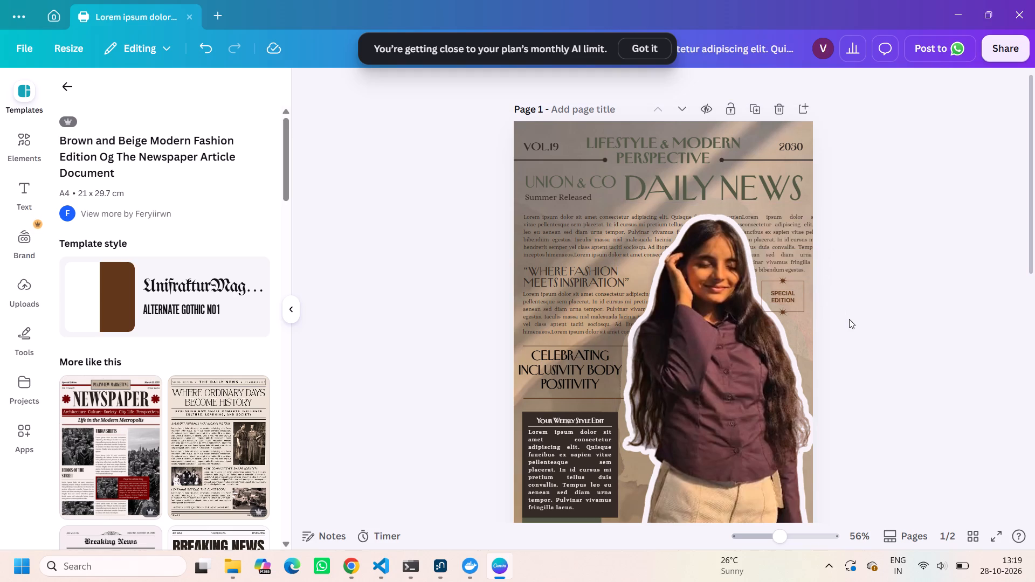
Move the woman's cutout slightly up so its bounding box meets the page's right edge.
{"action": "left_click_drag", "start_coordinate": [799, 329], "coordinate": [792, 314]}
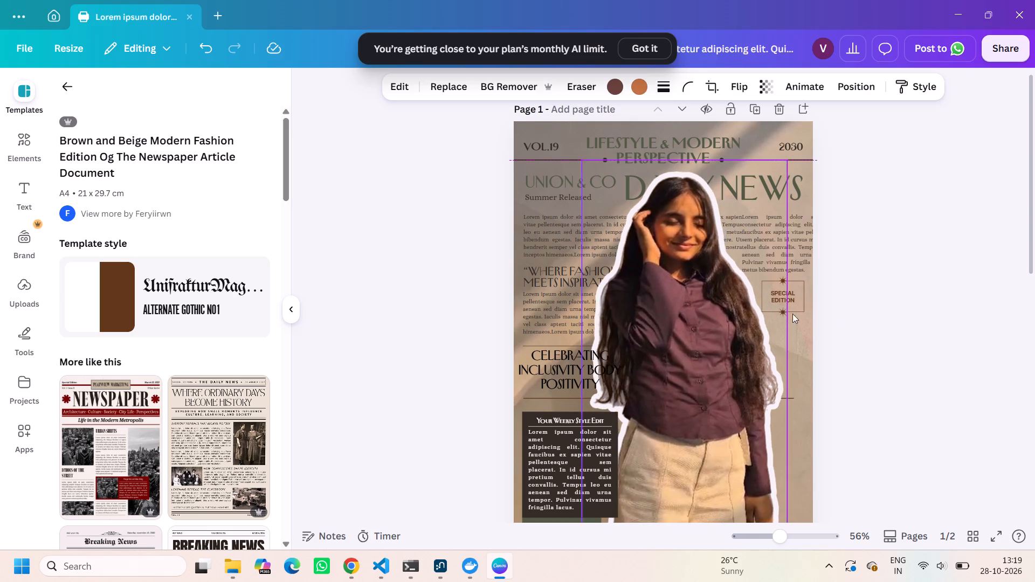
{"action": "left_click_drag", "start_coordinate": [792, 314], "coordinate": [792, 314]}
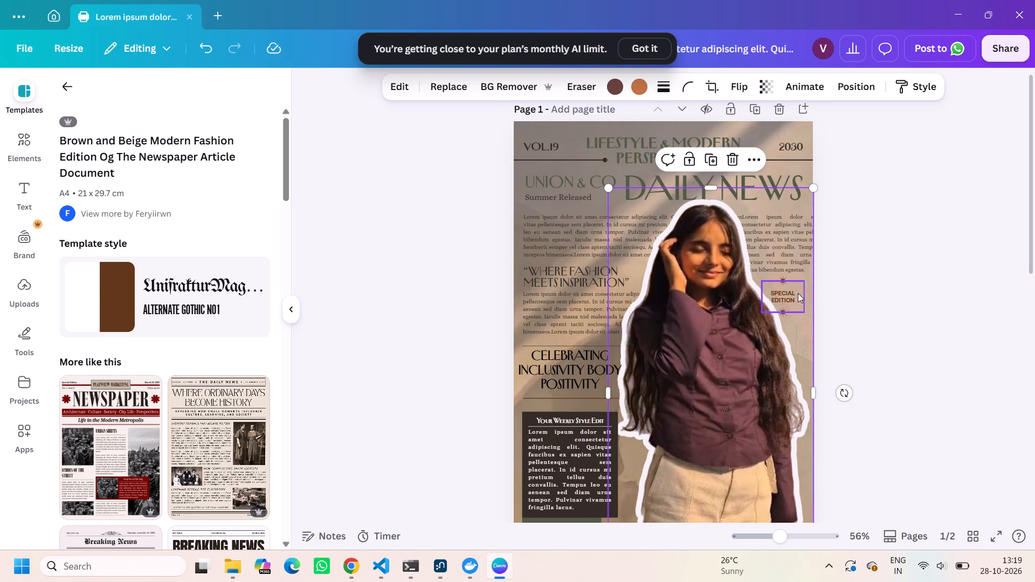
Send the rectangular frame of the "Special Edition" badge backward in the layer order.
{"action": "left_click", "coordinate": [797, 294]}
{"action": "left_click", "coordinate": [822, 254]}
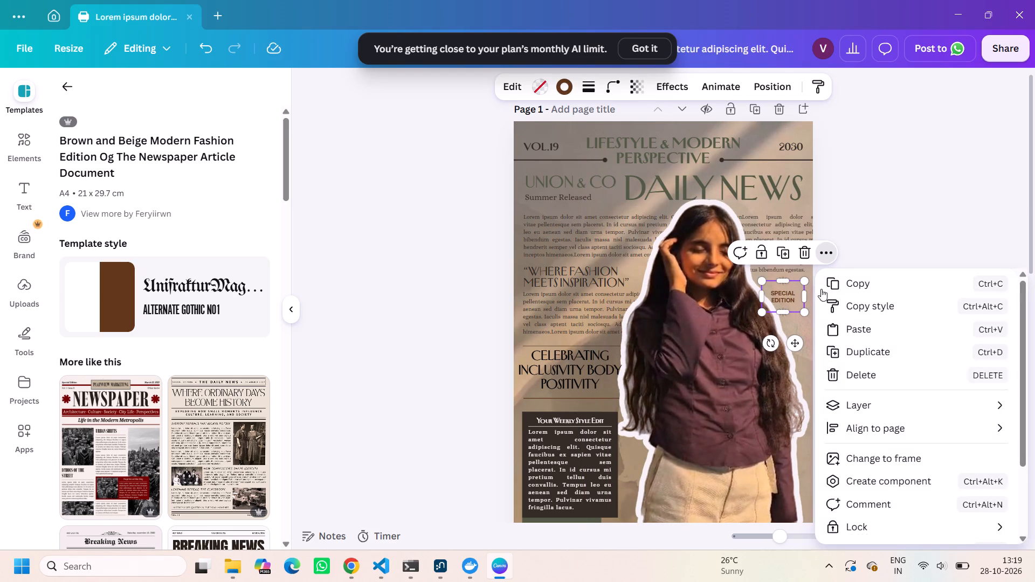
{"action": "left_click", "coordinate": [858, 406]}
{"action": "left_click", "coordinate": [769, 448]}
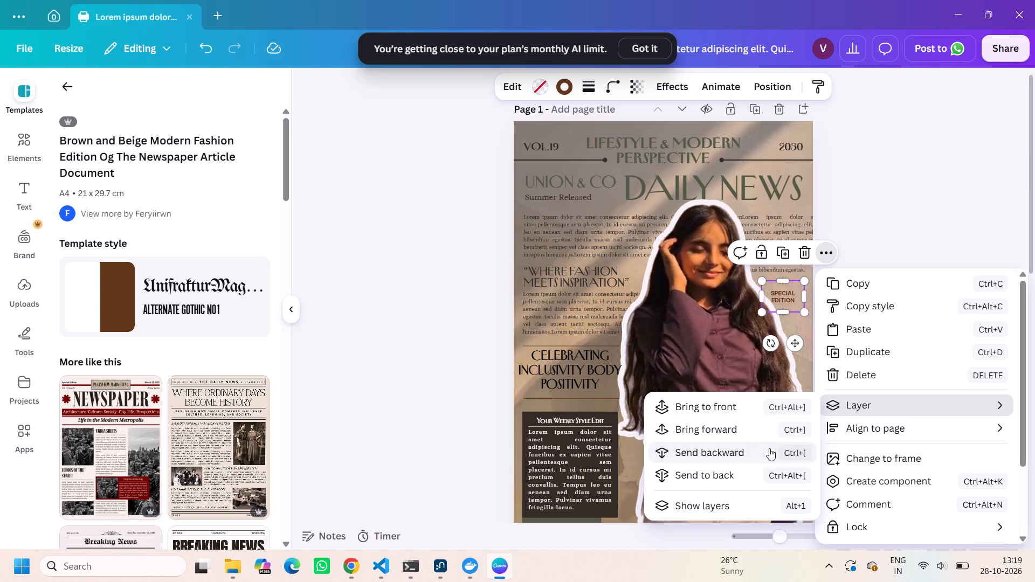
{"action": "left_click", "coordinate": [575, 364]}
{"action": "left_click", "coordinate": [981, 343]}
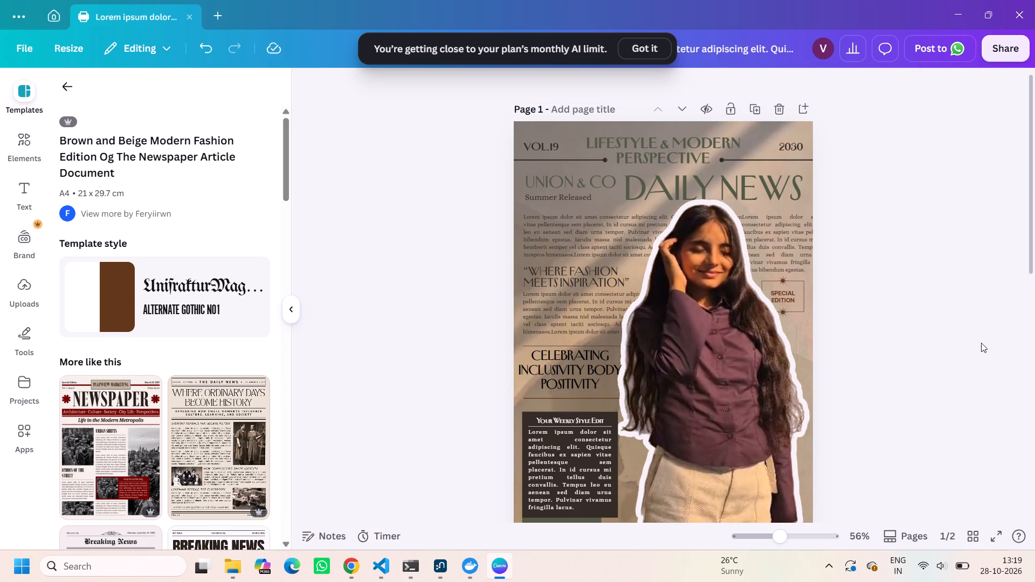
Delete the two small stars above and below the "Special Edition" badge on page 1.
{"action": "left_click", "coordinate": [784, 280]}
{"action": "key", "text": "BackSpace"}
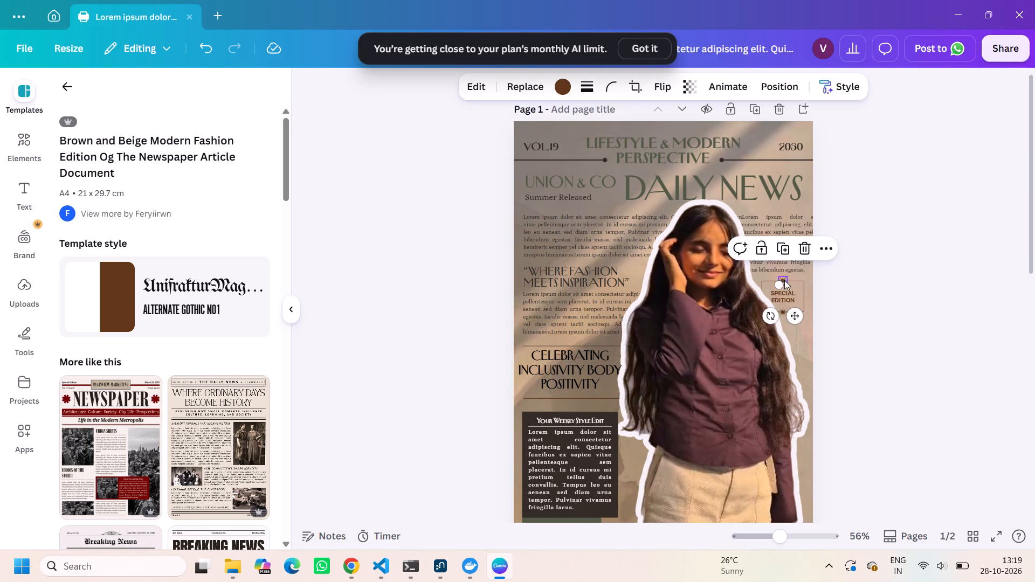
{"action": "left_click", "coordinate": [781, 313]}
{"action": "key", "text": "BackSpace"}
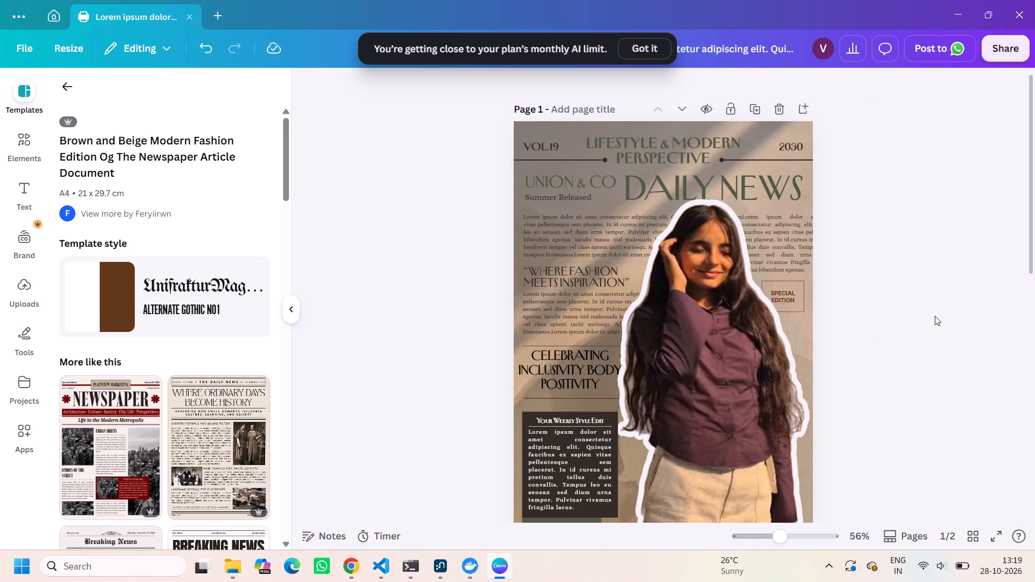
{"action": "left_click", "coordinate": [945, 317]}
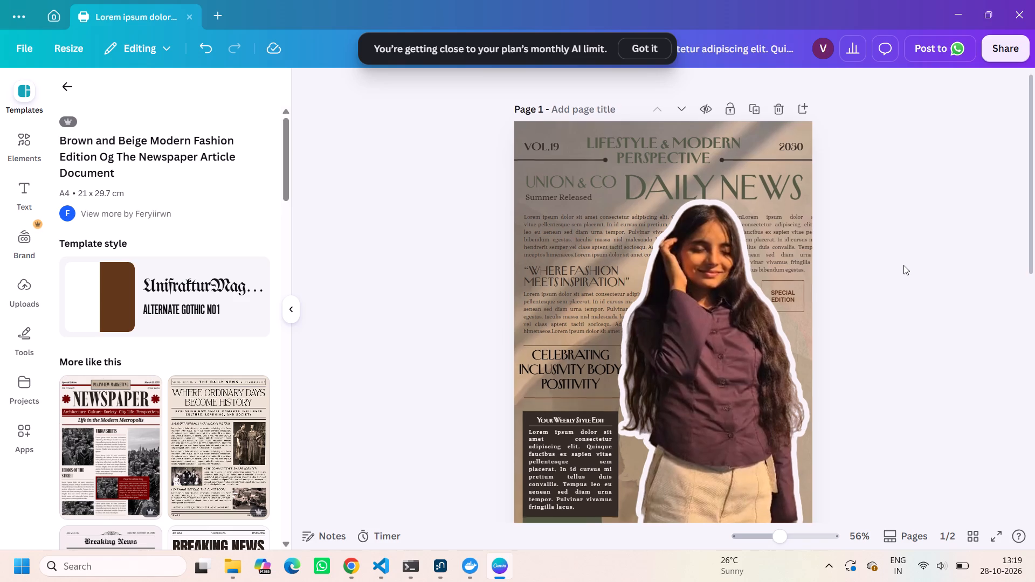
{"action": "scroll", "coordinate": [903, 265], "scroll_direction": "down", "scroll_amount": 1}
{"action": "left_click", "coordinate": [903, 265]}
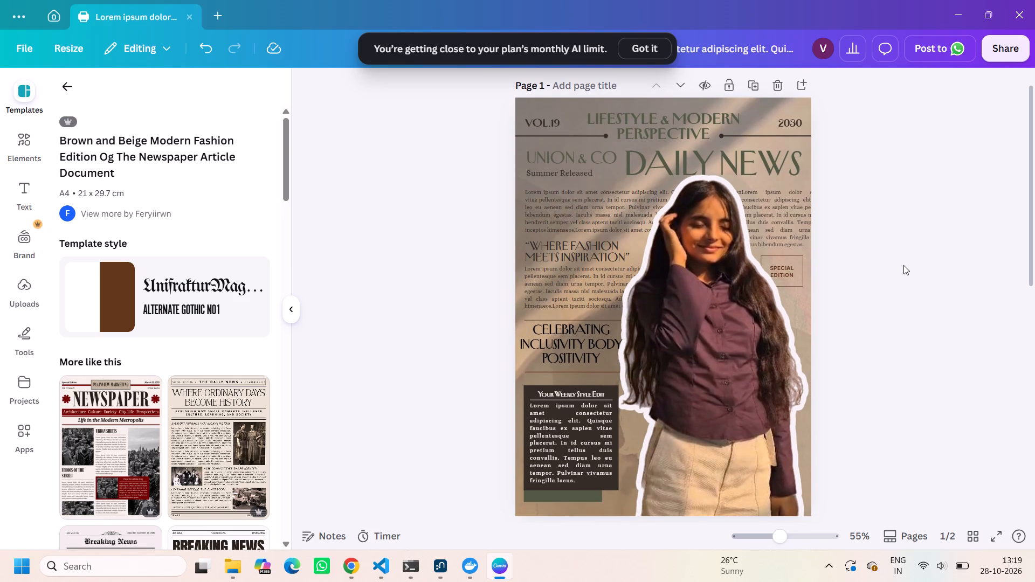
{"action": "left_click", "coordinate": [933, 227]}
Download only page 1 of the design as a PNG at size 1.
{"action": "left_click", "coordinate": [999, 50]}
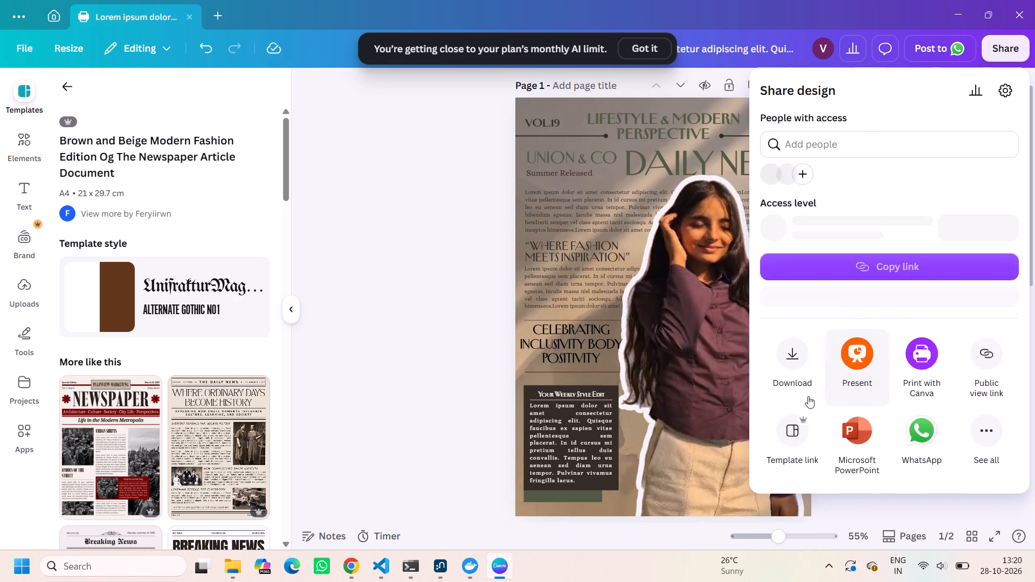
{"action": "left_click", "coordinate": [799, 386]}
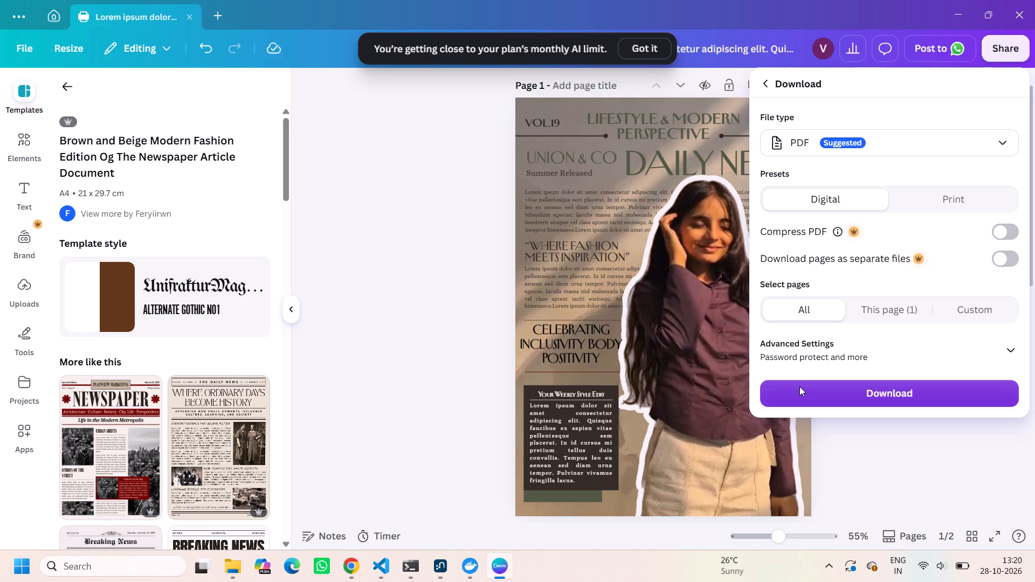
{"action": "left_click", "coordinate": [875, 314]}
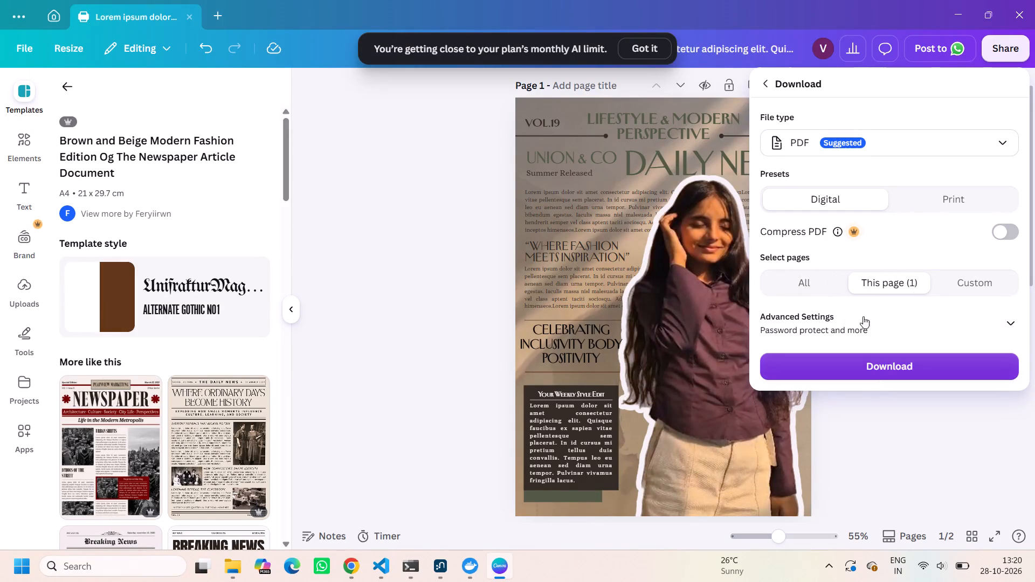
{"action": "left_click", "coordinate": [863, 138]}
{"action": "left_click", "coordinate": [853, 207]}
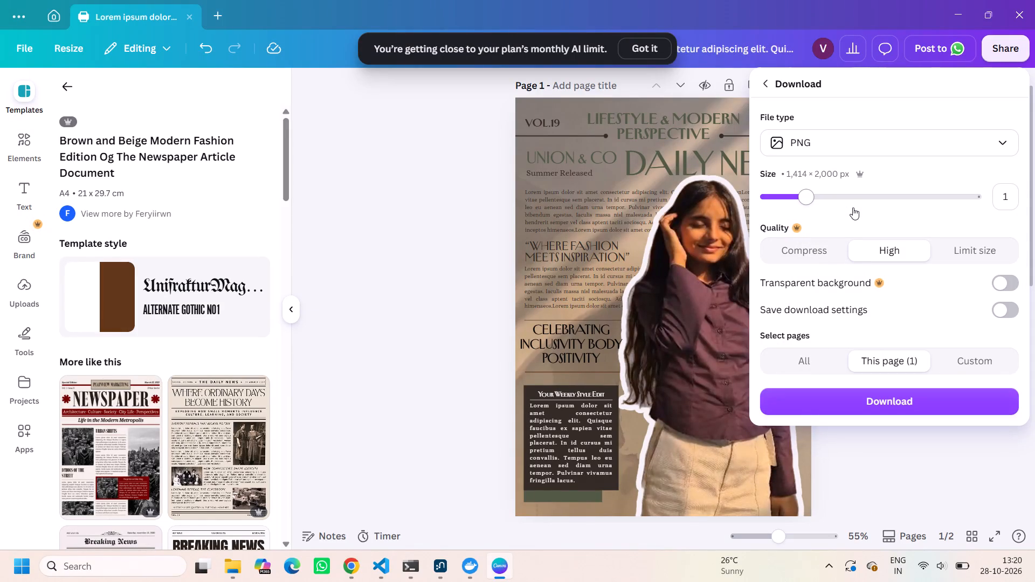
{"action": "left_click", "coordinate": [933, 412]}
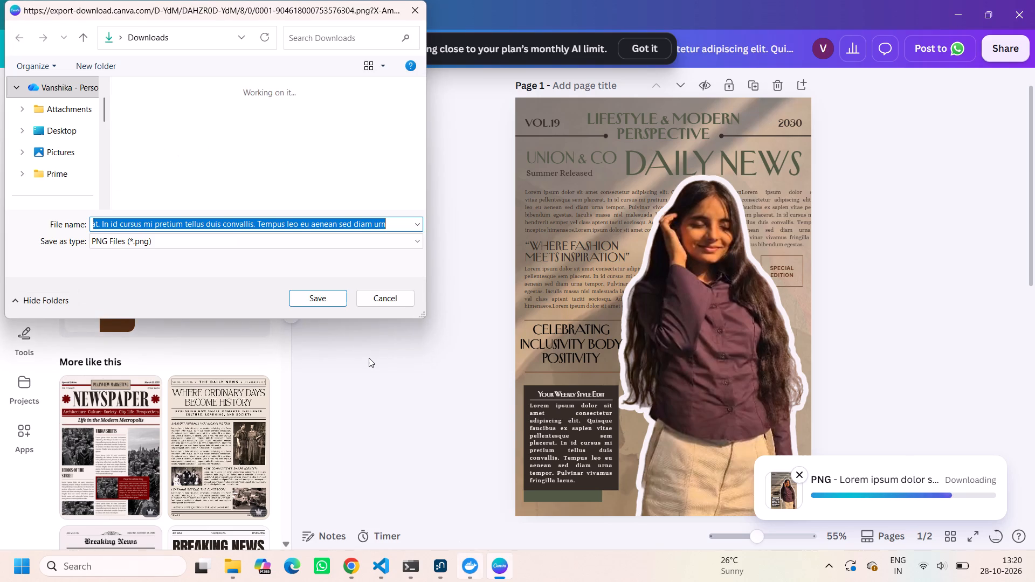
Replace the suggested file name with a short personal name and save the PNG in the Downloads folder.
{"action": "key", "text": "BackSpace"}
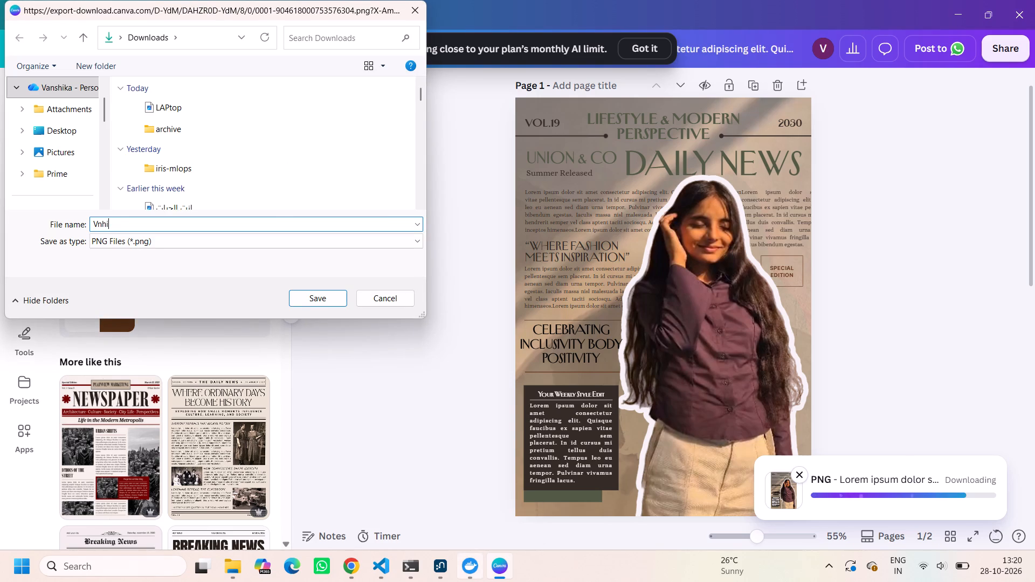
{"action": "key", "text": "BackSpace"}
{"action": "key", "text": "BackSpace"}
{"action": "key", "text": "BackSpace"}
{"action": "key", "text": "BackSpace"}
{"action": "type", "text": "shika"}
{"action": "key", "text": "Return"}
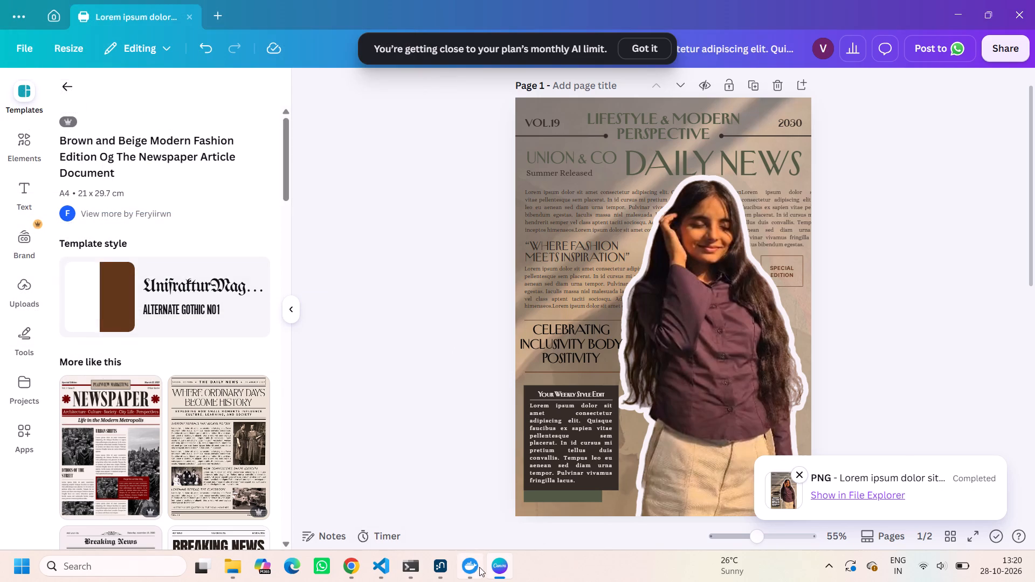
Close the Canva window.
{"action": "left_click", "coordinate": [1034, 0]}
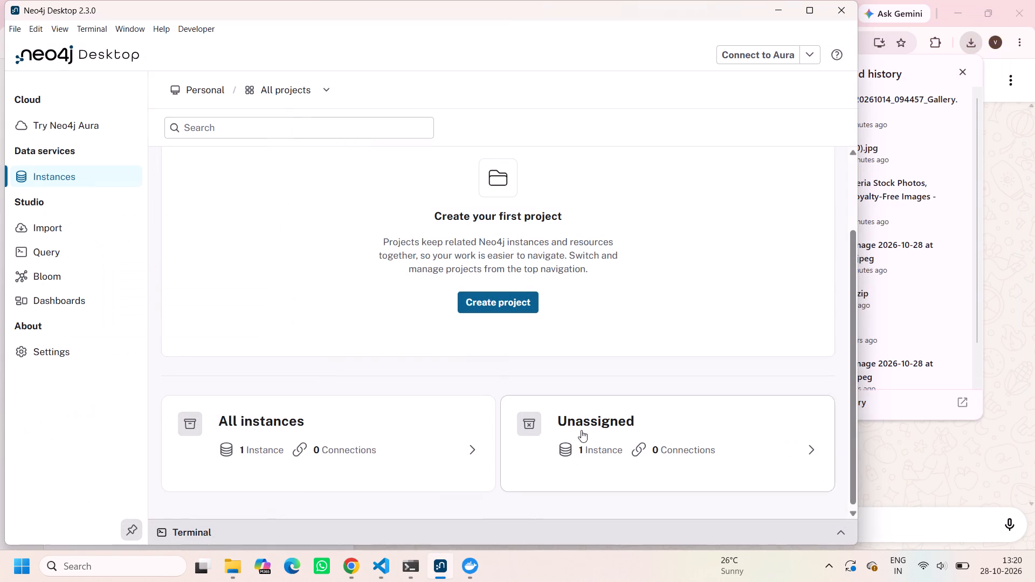
Switch to Docker Desktop.
{"action": "left_click", "coordinate": [482, 575]}
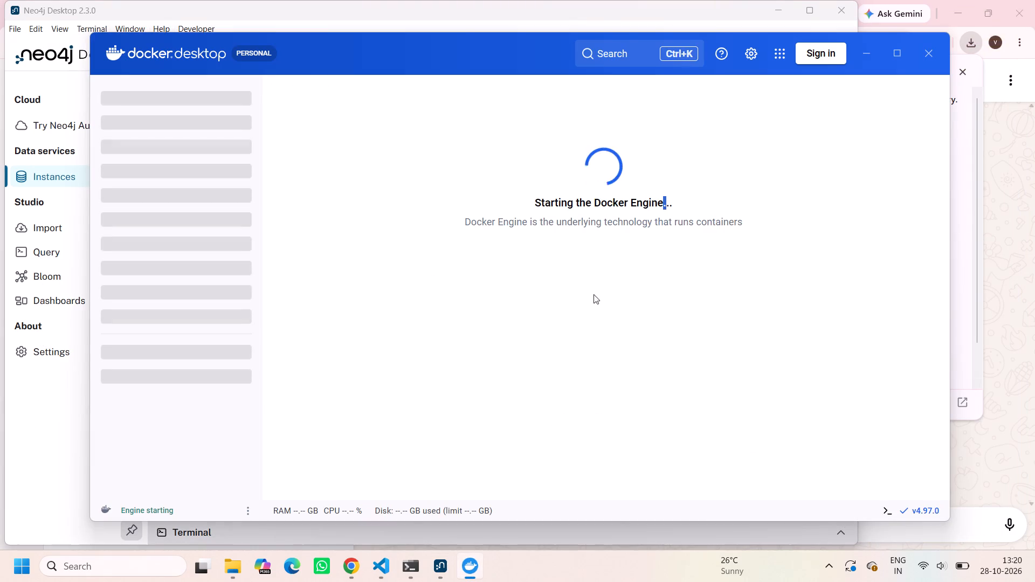
{"action": "left_click", "coordinate": [584, 312]}
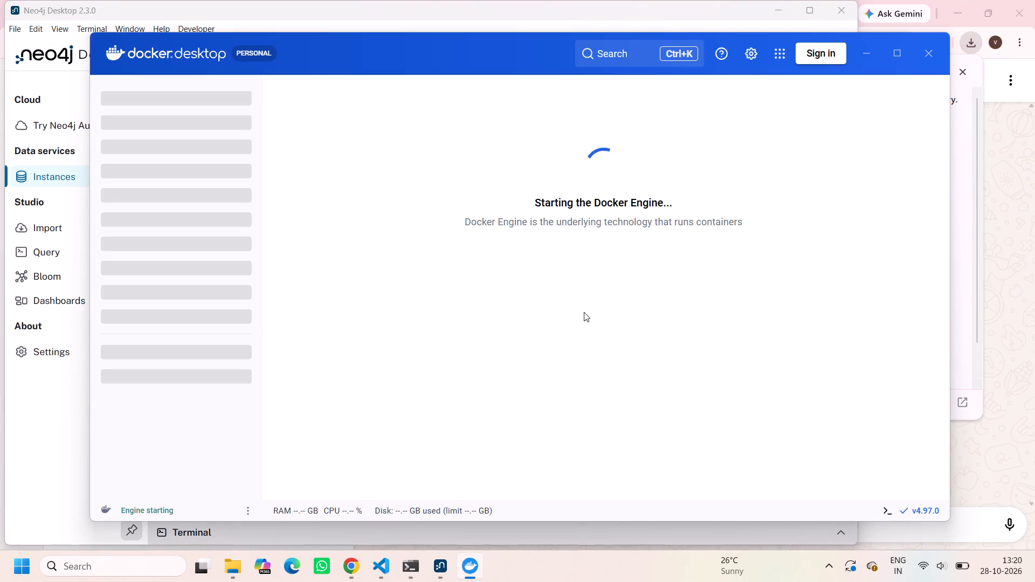